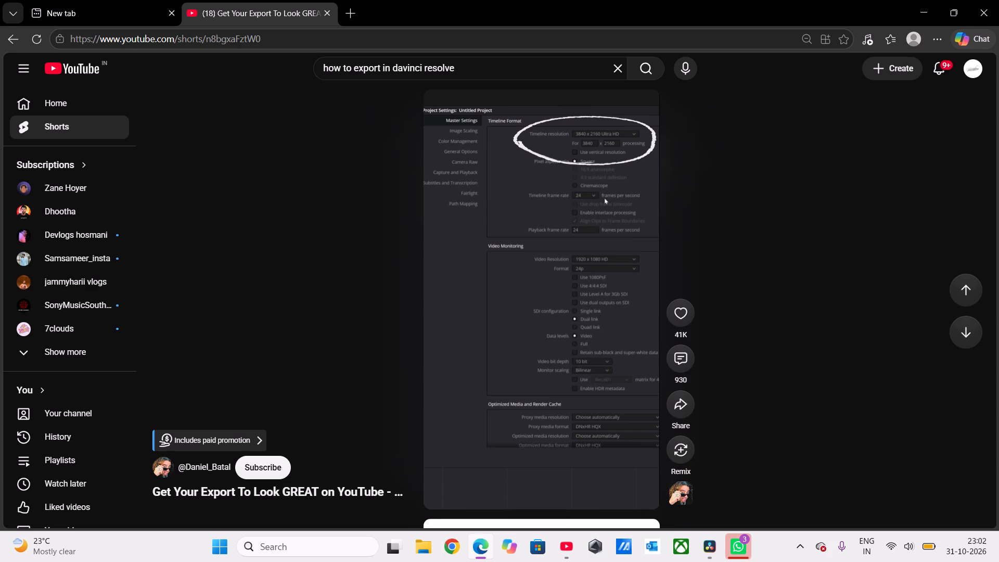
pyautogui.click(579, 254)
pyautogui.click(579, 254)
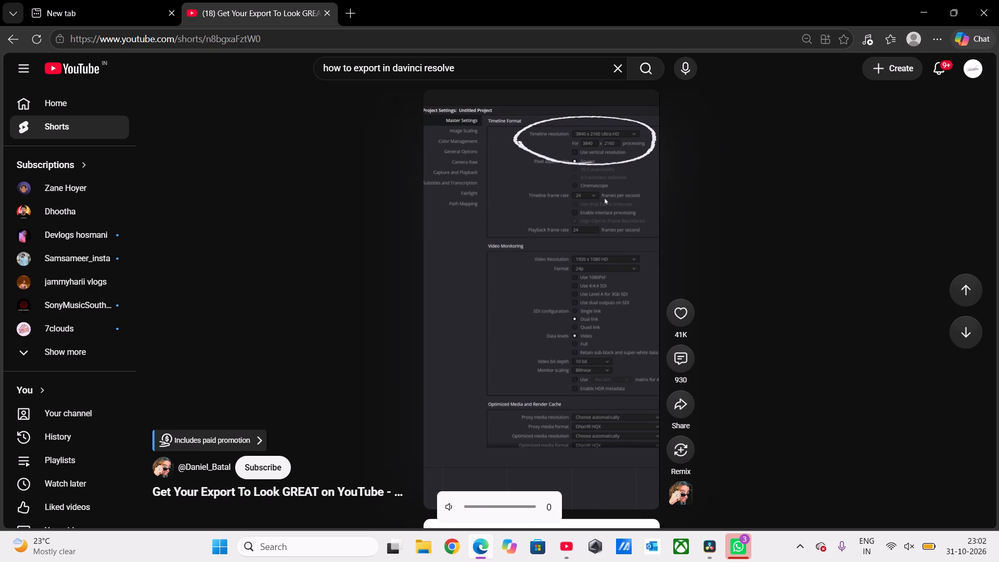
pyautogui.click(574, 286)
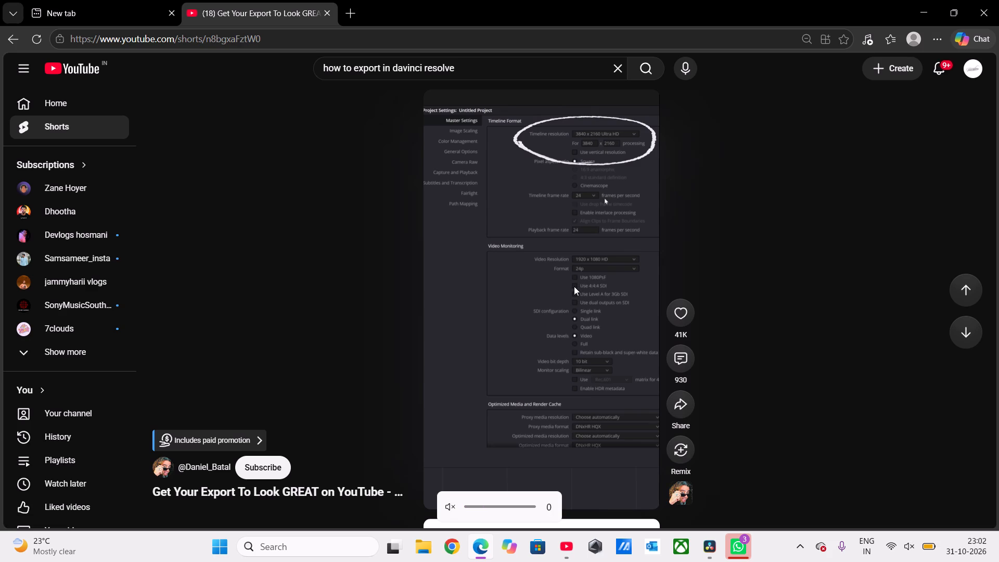
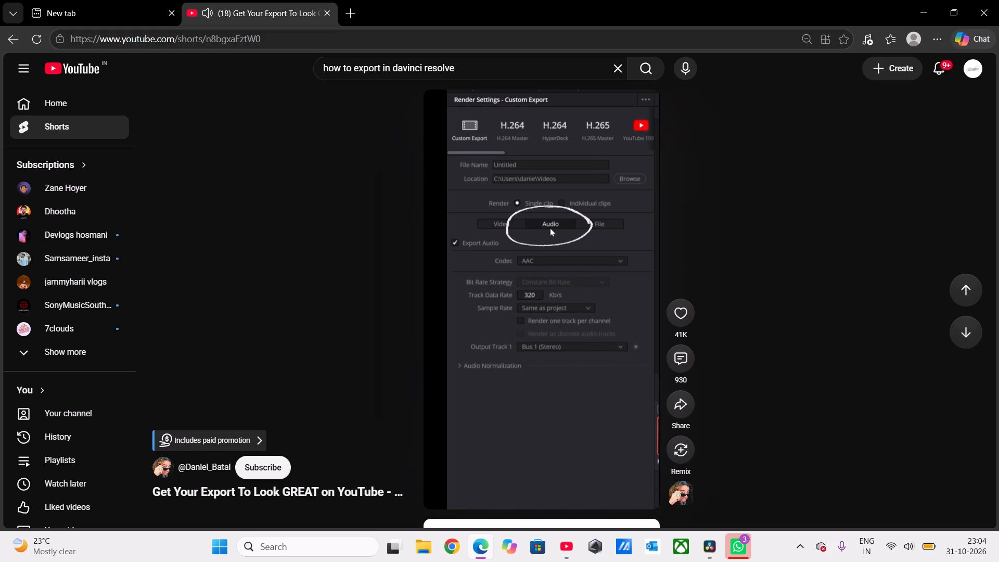
# Watch the short from its audio export settings through the advice on playback quality, skipping forward and back and pausing.
pyautogui.click(563, 248)
pyautogui.click(563, 248)
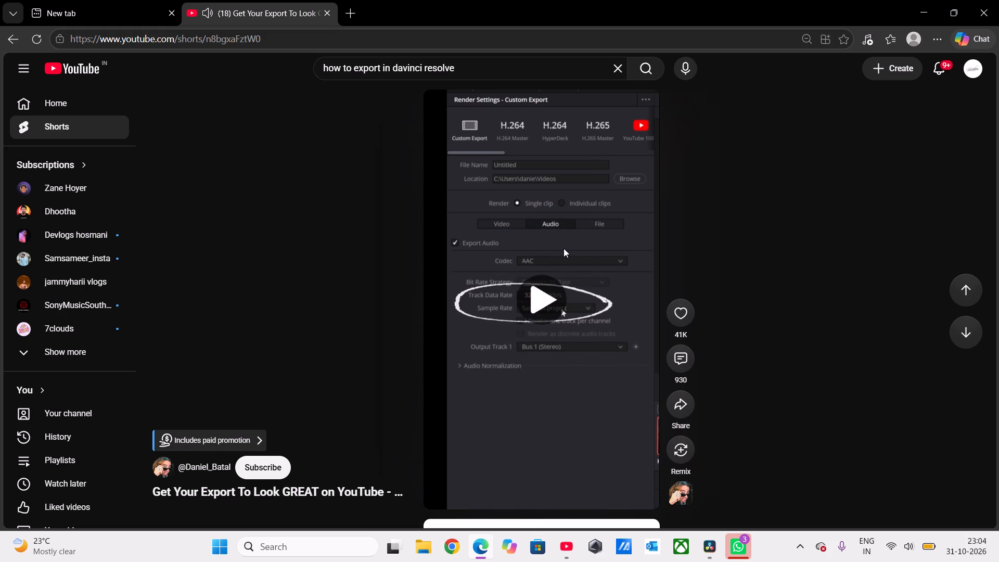
pyautogui.press('Right')
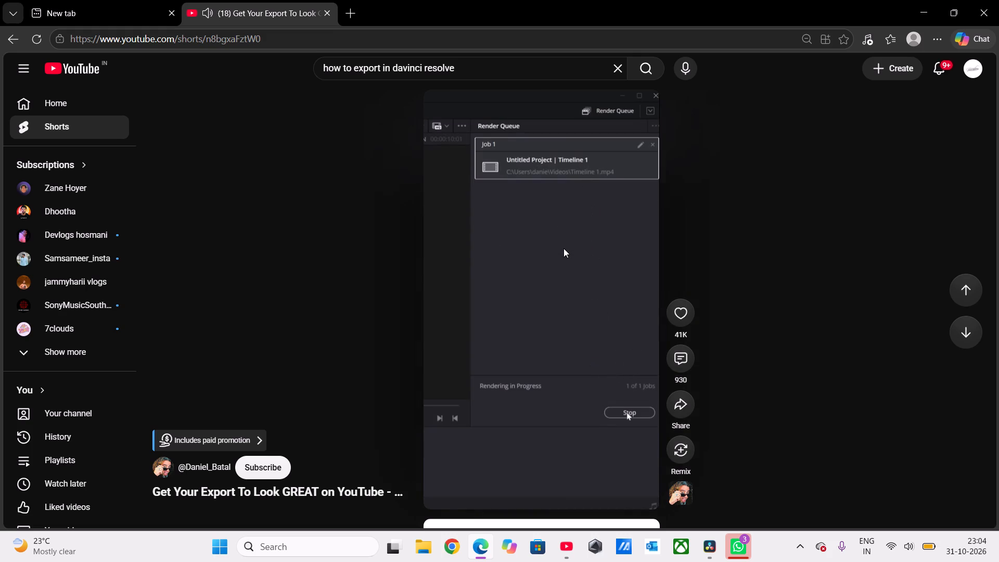
pyautogui.press('Left')
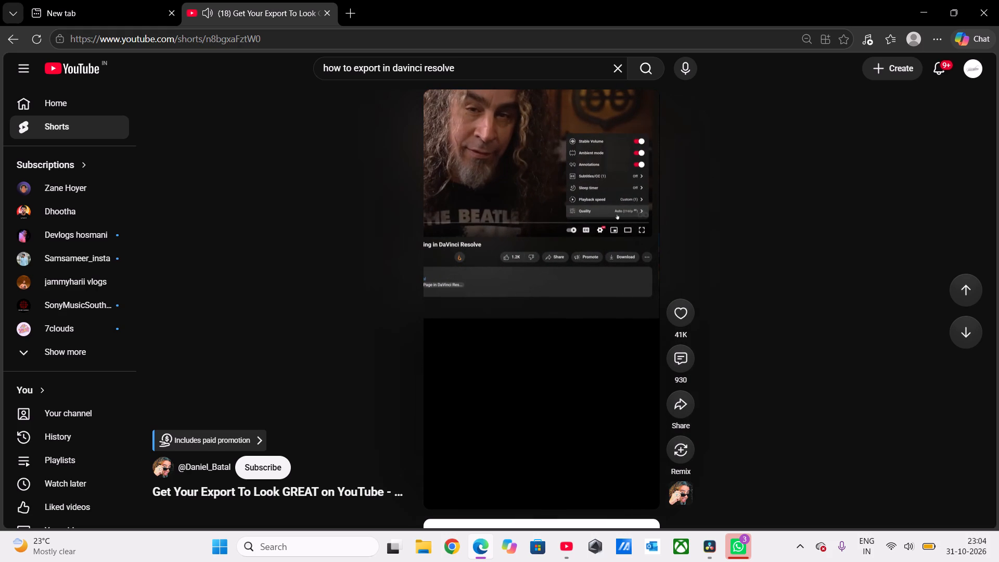
pyautogui.click(578, 226)
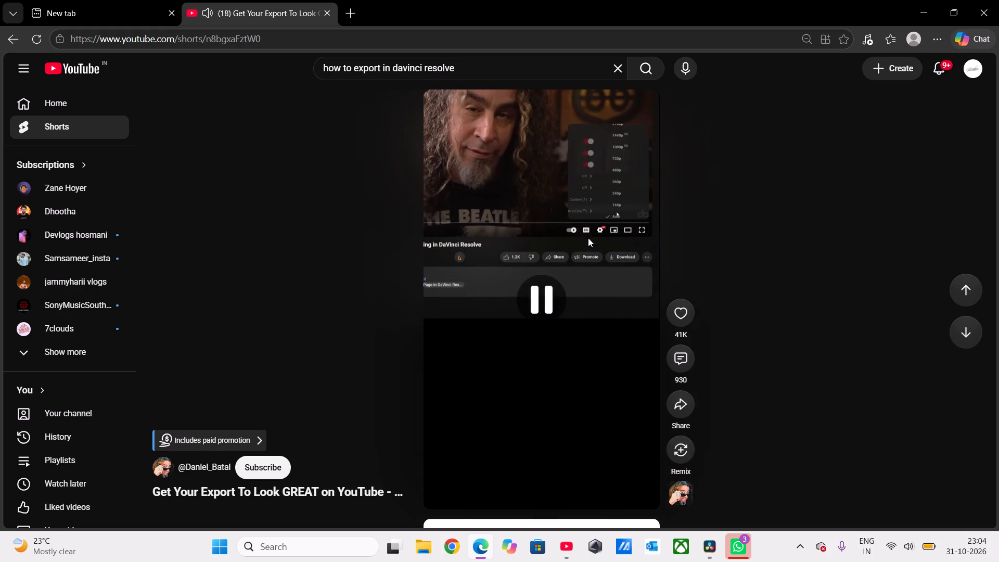
# Switch to DaVinci Resolve and open the project settings of Untitled Project 4.
pyautogui.click(707, 547)
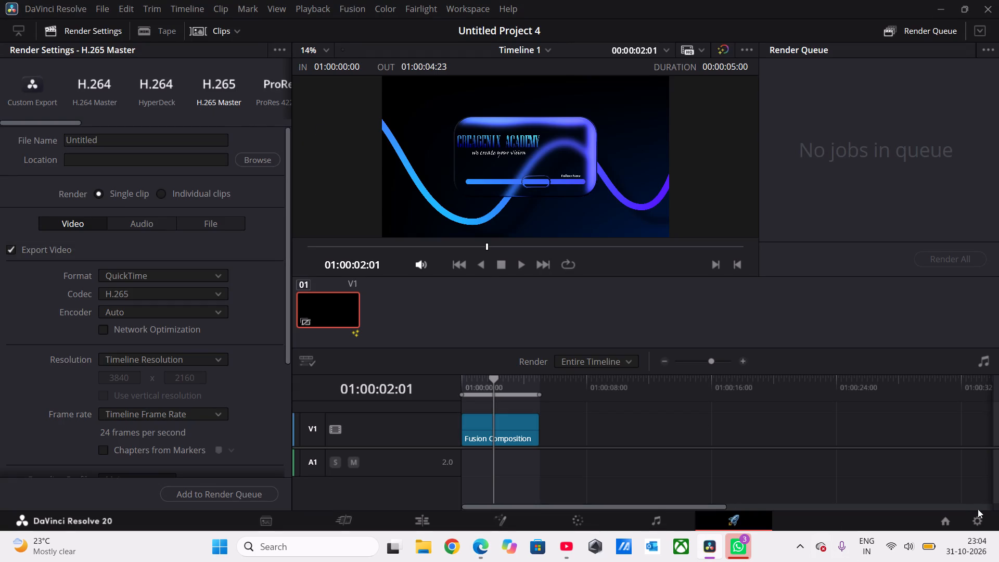
pyautogui.click(975, 524)
pyautogui.moveTo(975, 524); pyautogui.dragTo(947, 446)
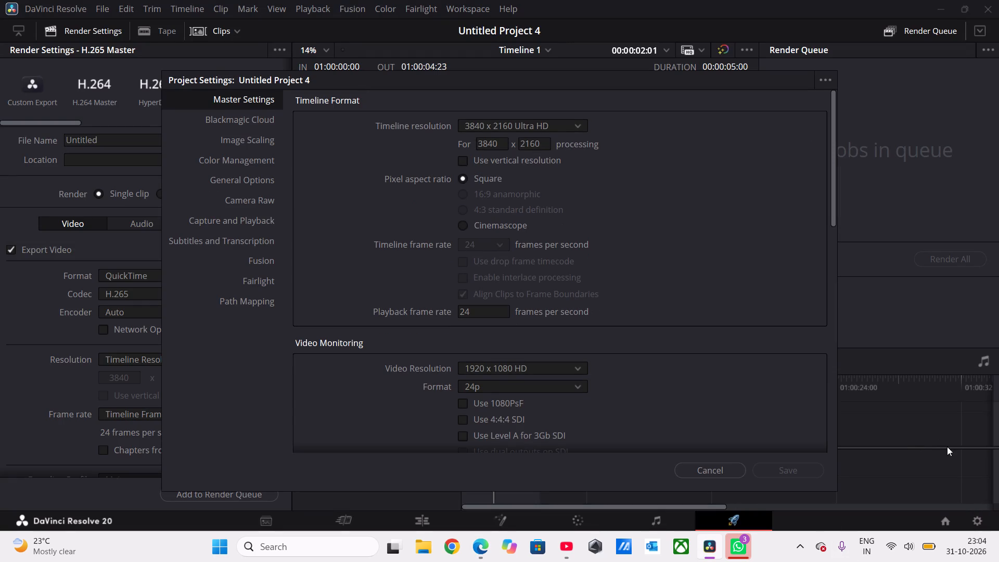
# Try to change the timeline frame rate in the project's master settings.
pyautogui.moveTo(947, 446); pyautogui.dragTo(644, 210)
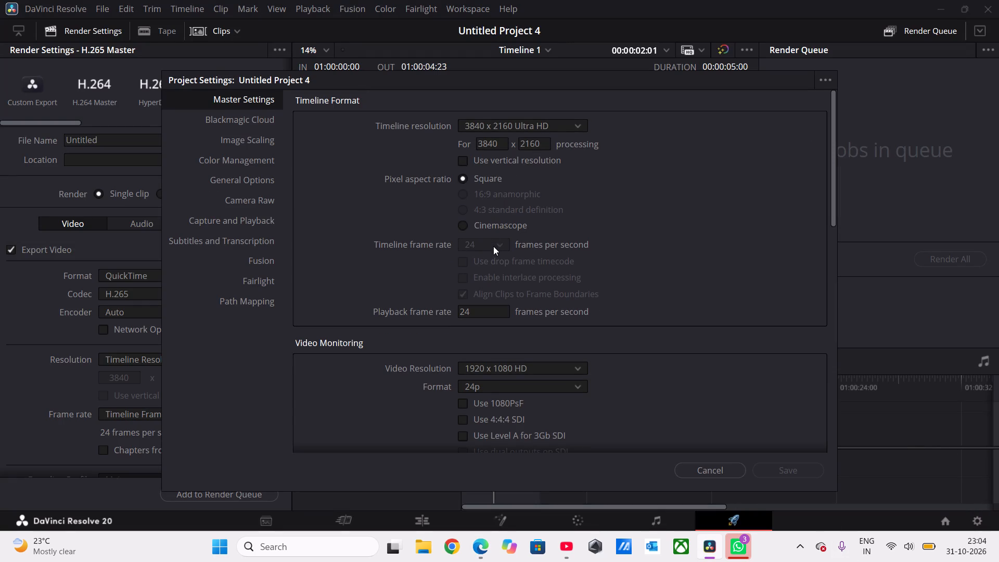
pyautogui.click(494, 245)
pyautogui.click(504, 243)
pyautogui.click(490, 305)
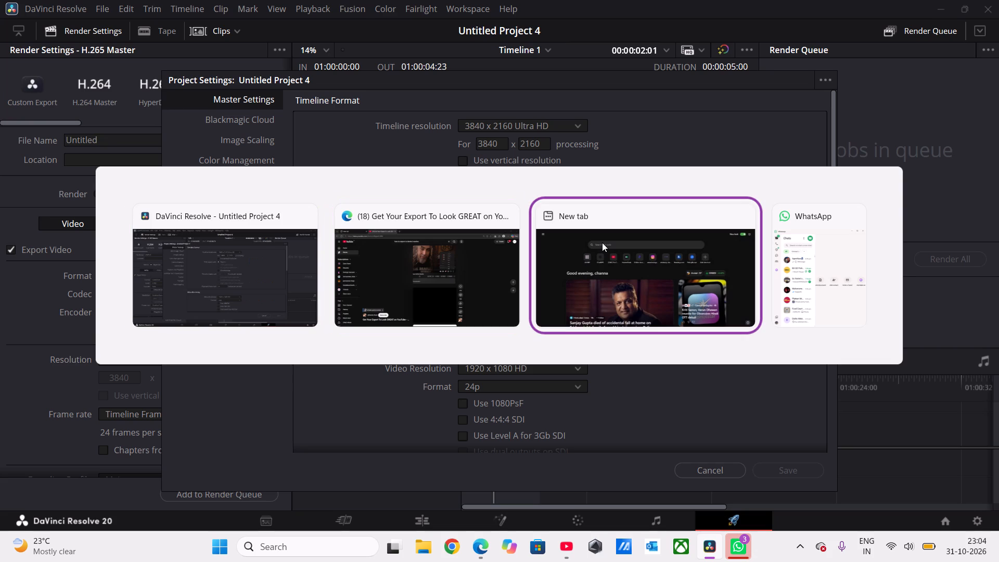
# Switch back to the YouTube short in Microsoft Edge and rewind it to the part on the source clip's frame size and frame rate properties.
pyautogui.press('Left')
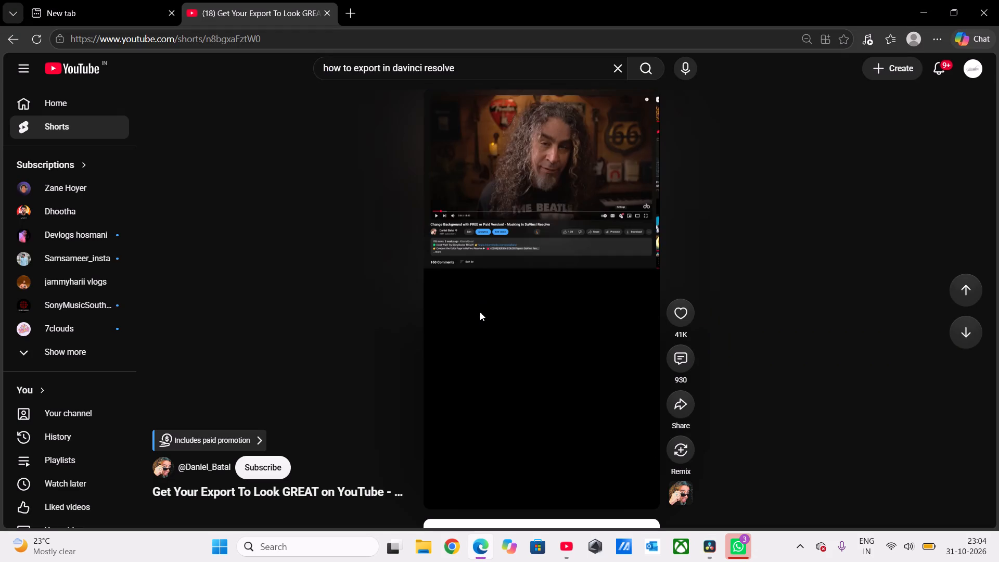
pyautogui.press('Left')
pyautogui.press('Left')
pyautogui.press('Left')
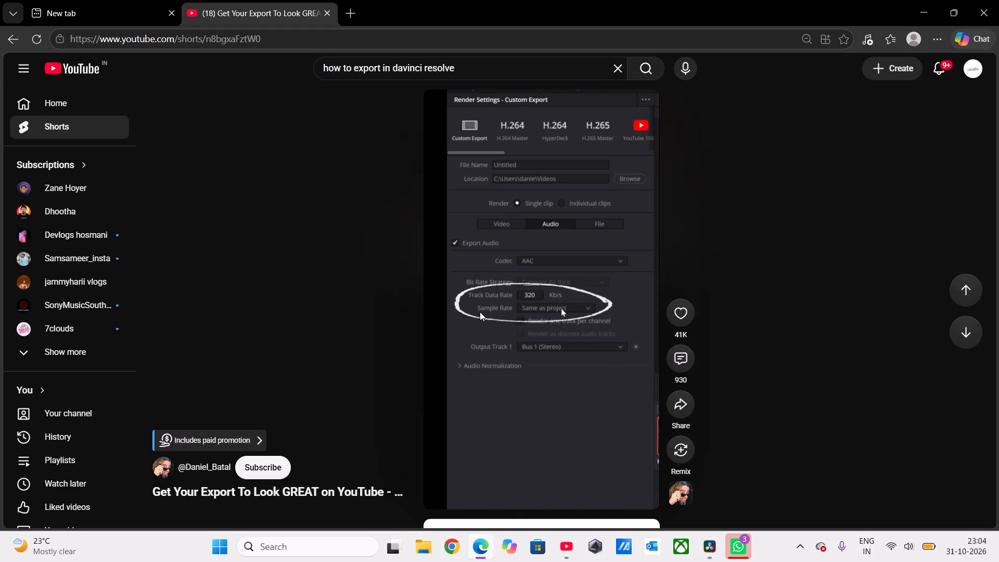
pyautogui.press('Left')
pyautogui.press('Left')
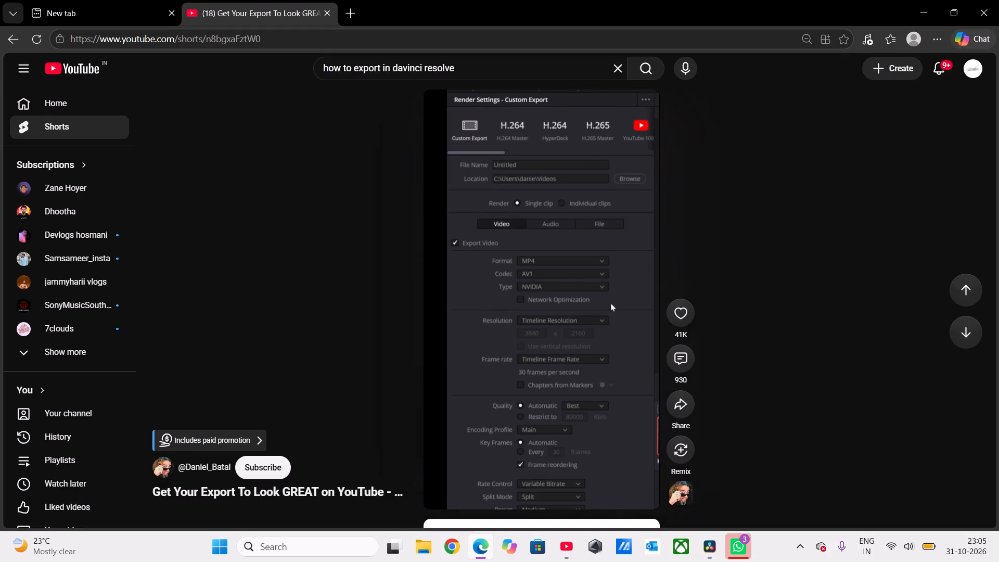
pyautogui.press('Left')
pyautogui.press('Left')
pyautogui.press('Left')
pyautogui.press('Left')
pyautogui.press('Left')
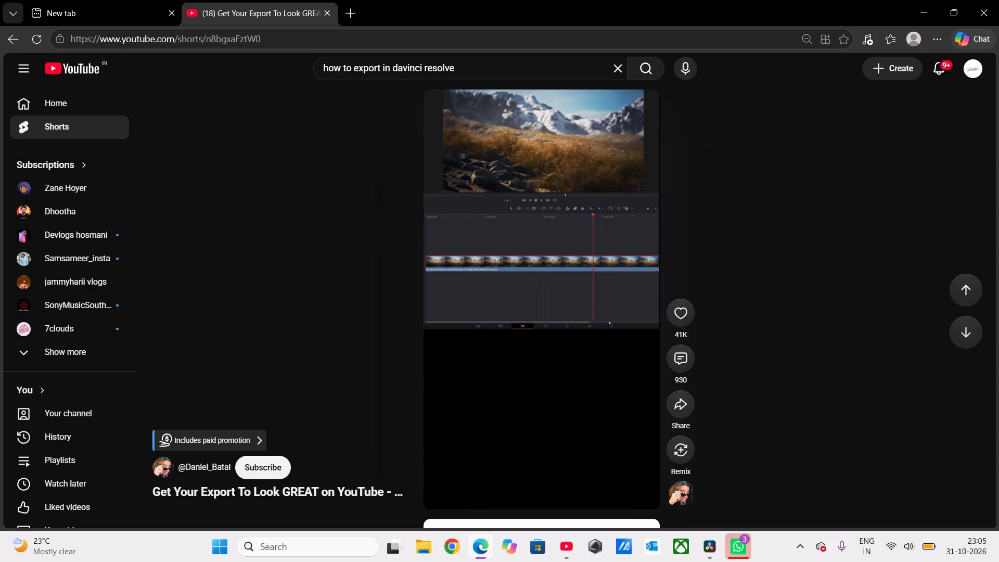
pyautogui.press('Left')
pyautogui.press('Left')
pyautogui.press('Left')
pyautogui.press('Left')
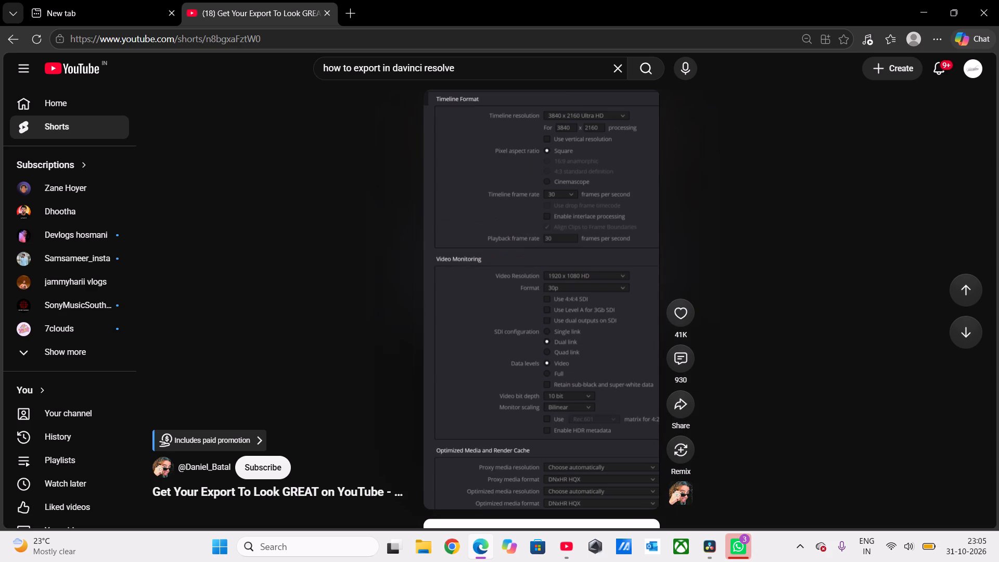
pyautogui.press('Left')
pyautogui.press('Left')
pyautogui.press('Left')
pyautogui.press('Left')
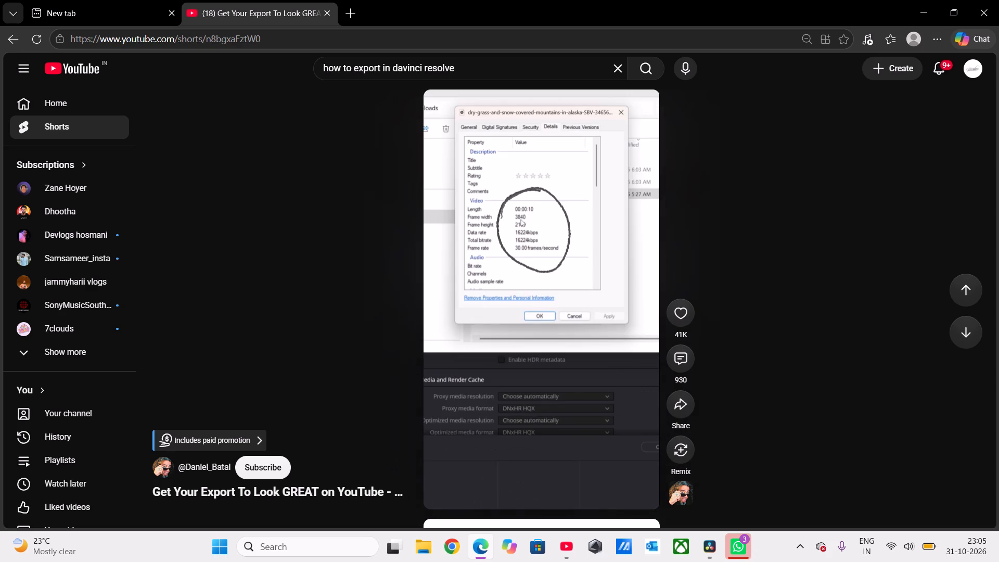
pyautogui.press('Right')
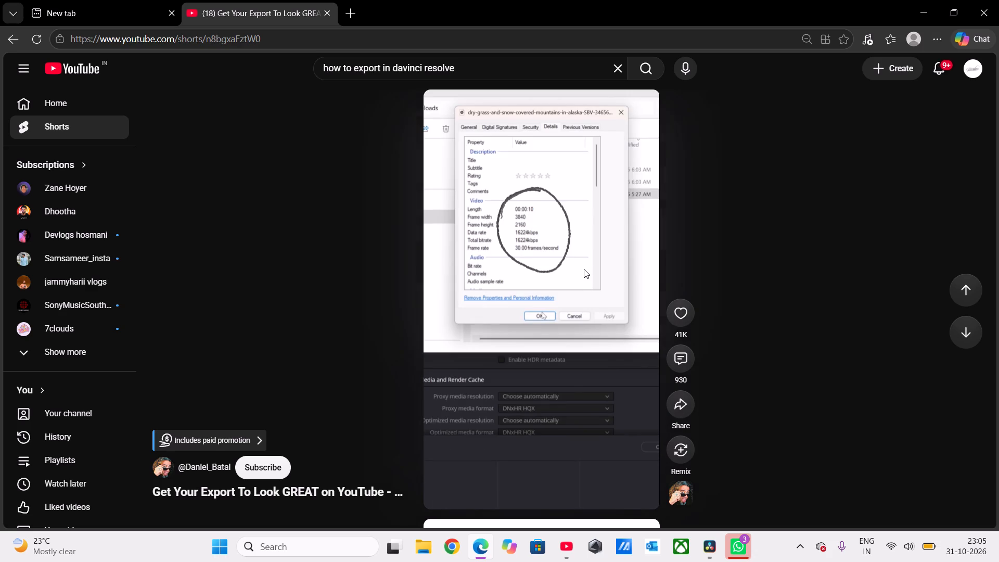
# Go back to the YouTube short in the browser and watch from its project settings advice to choosing the export location.
pyautogui.click(578, 275)
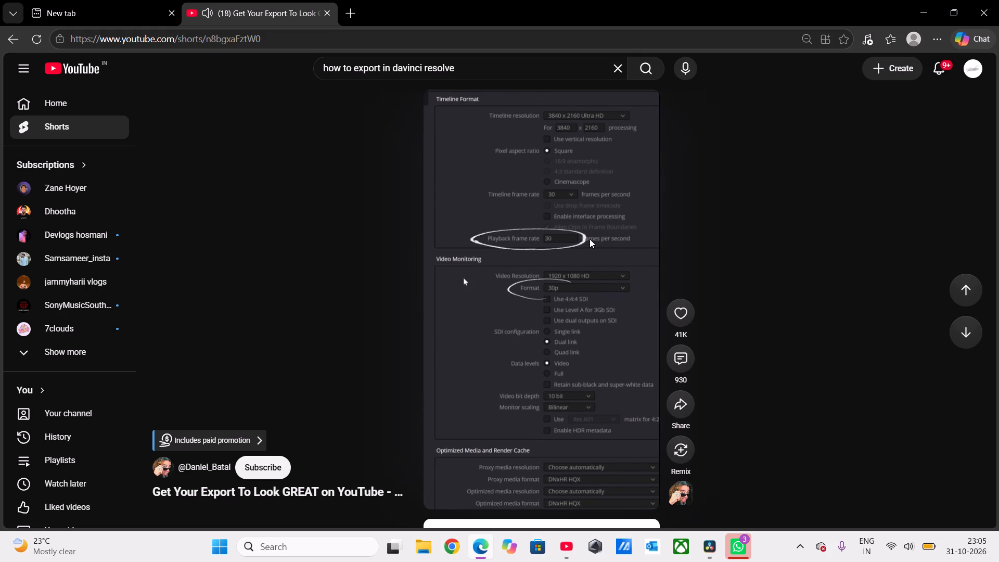
pyautogui.press('Right')
pyautogui.press('Right')
pyautogui.press('Right')
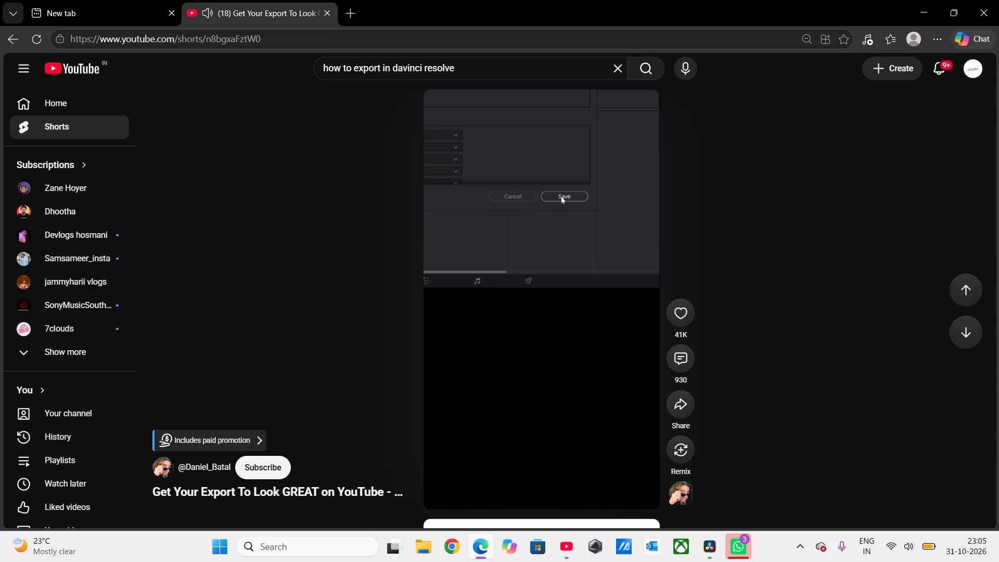
pyautogui.press('Right')
pyautogui.press('Right')
pyautogui.press('Right')
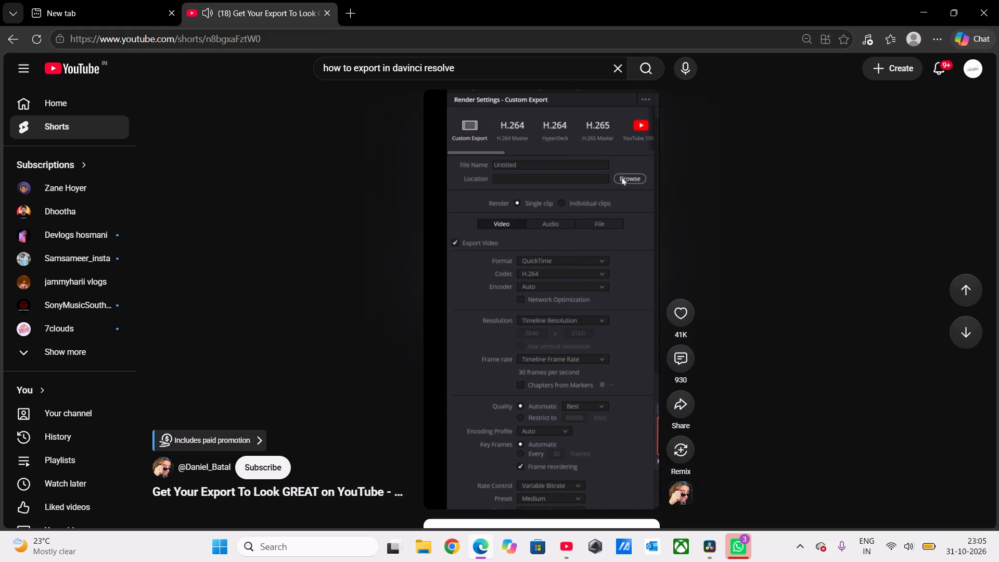
pyautogui.click(519, 276)
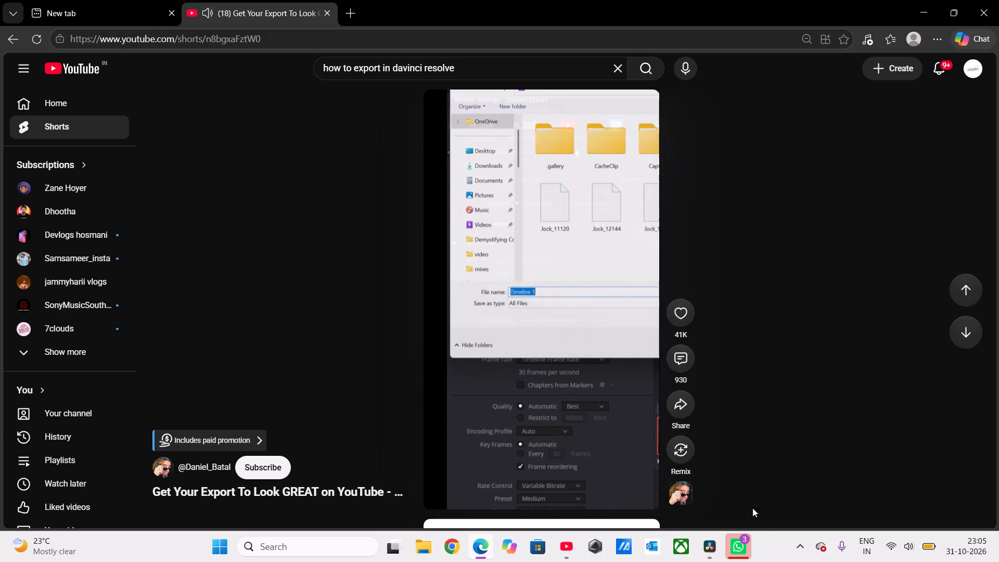
# Return to DaVinci Resolve, review the timeline format, video monitoring and optimized media settings, and close the project settings without changes.
pyautogui.click(703, 558)
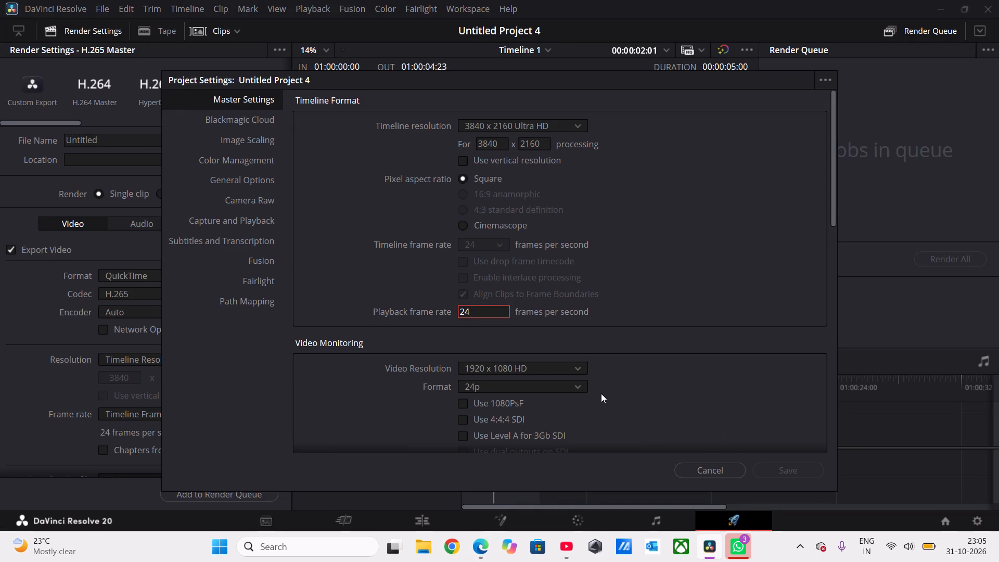
pyautogui.scroll(-7, 601, 393)
pyautogui.scroll(2, 601, 393)
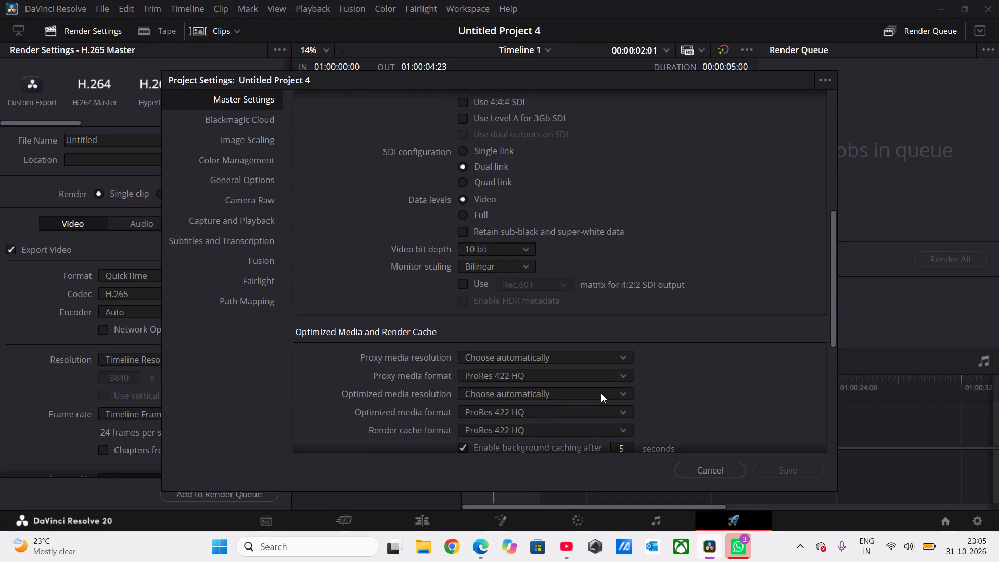
pyautogui.scroll(2, 601, 393)
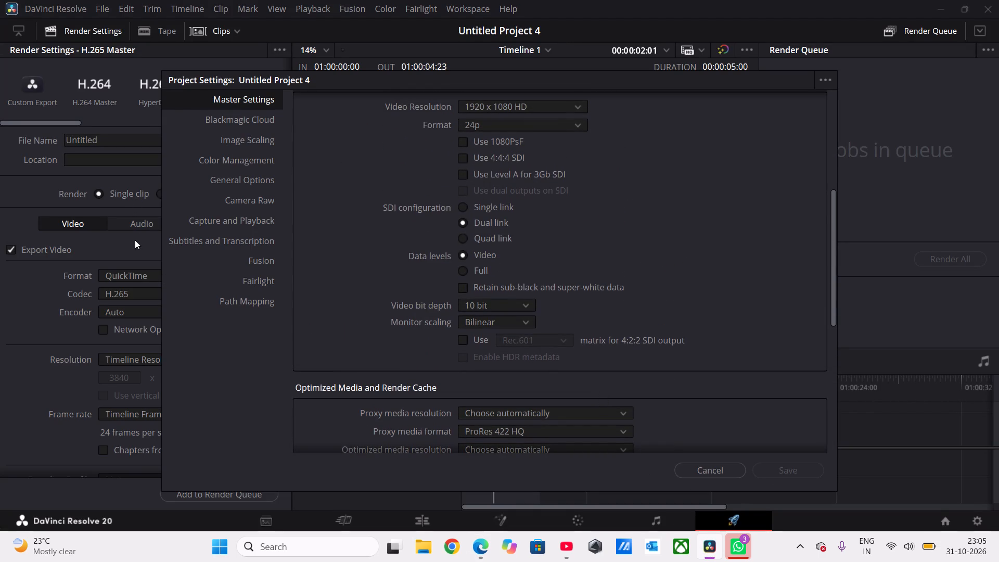
pyautogui.click(135, 241)
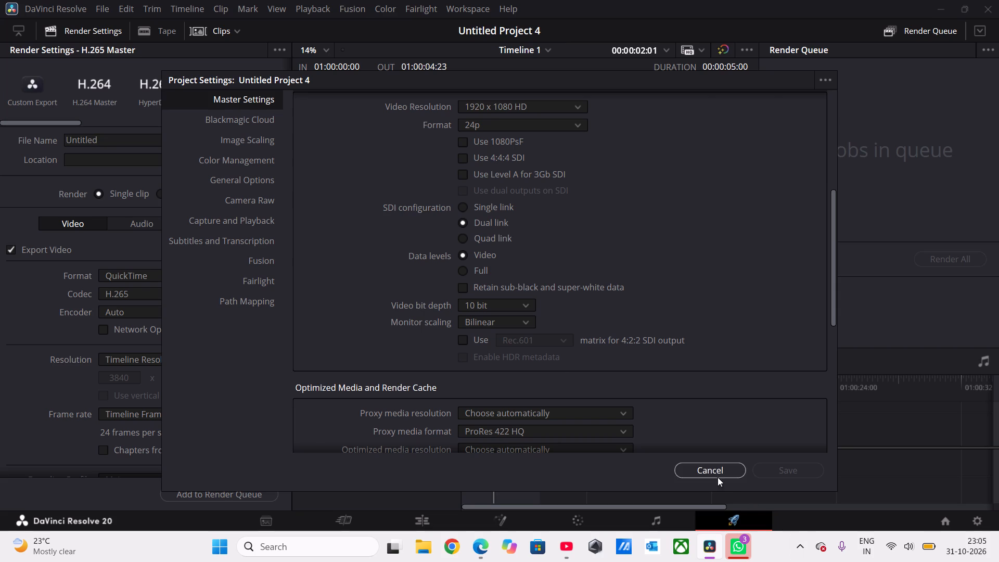
pyautogui.click(716, 475)
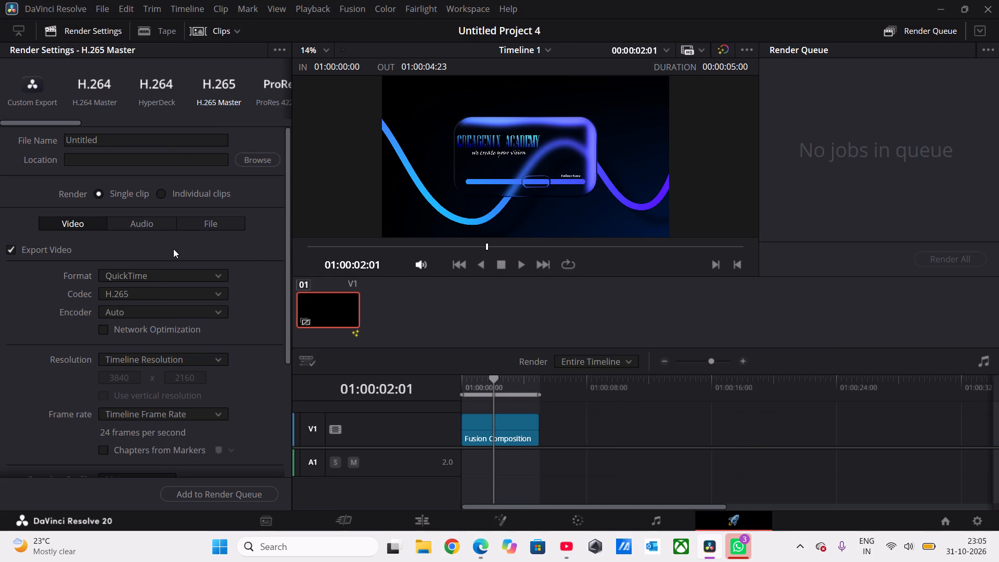
# Set the render location to the Videos folder, with Timeline 1 as the file name.
pyautogui.click(259, 160)
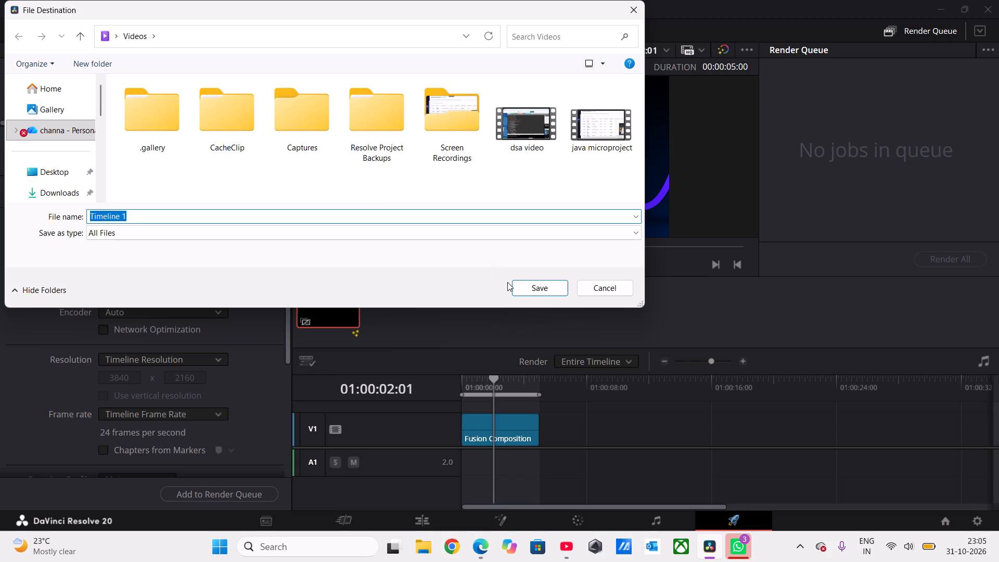
pyautogui.click(531, 283)
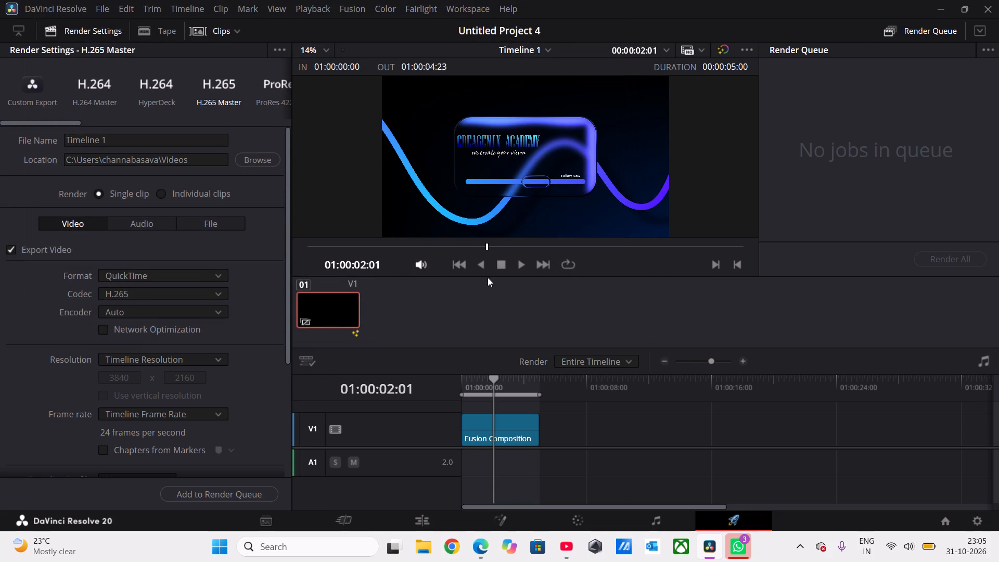
# Review the H.265 Master video export settings, from format, codec and resolution down to encoding profile, rate control and quality.
pyautogui.scroll(-1, 223, 259)
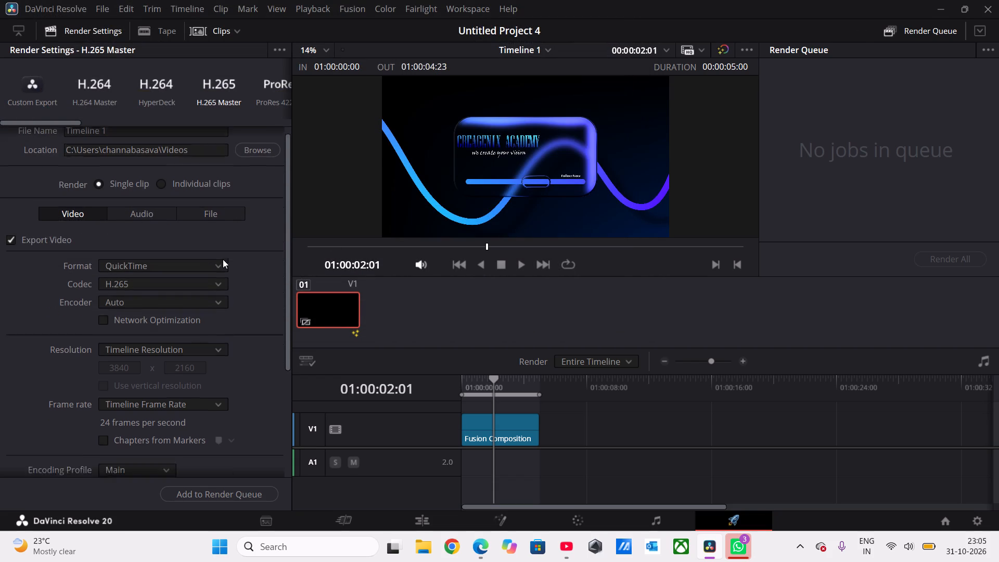
pyautogui.scroll(-2, 223, 259)
pyautogui.scroll(8, 214, 317)
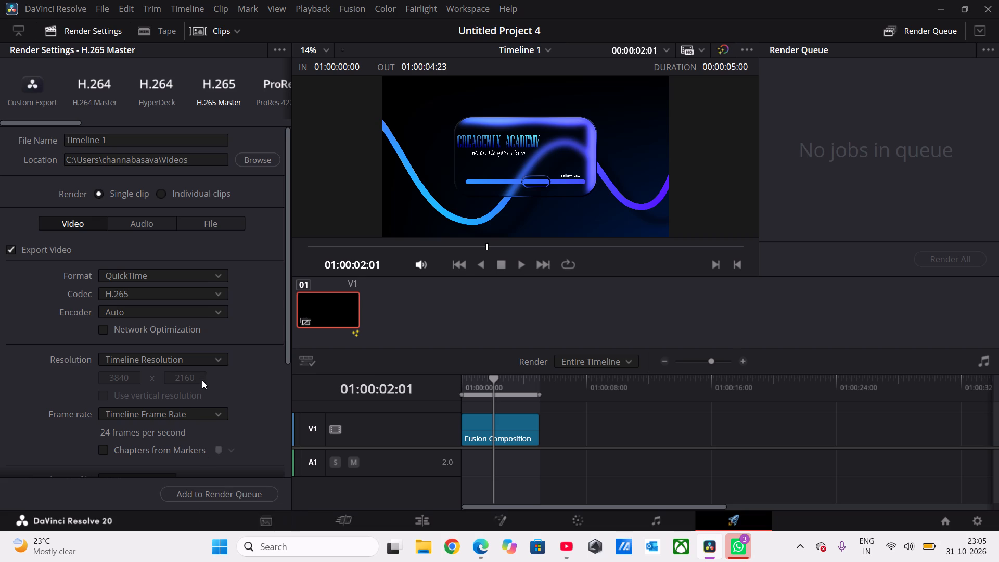
pyautogui.scroll(-1, 202, 380)
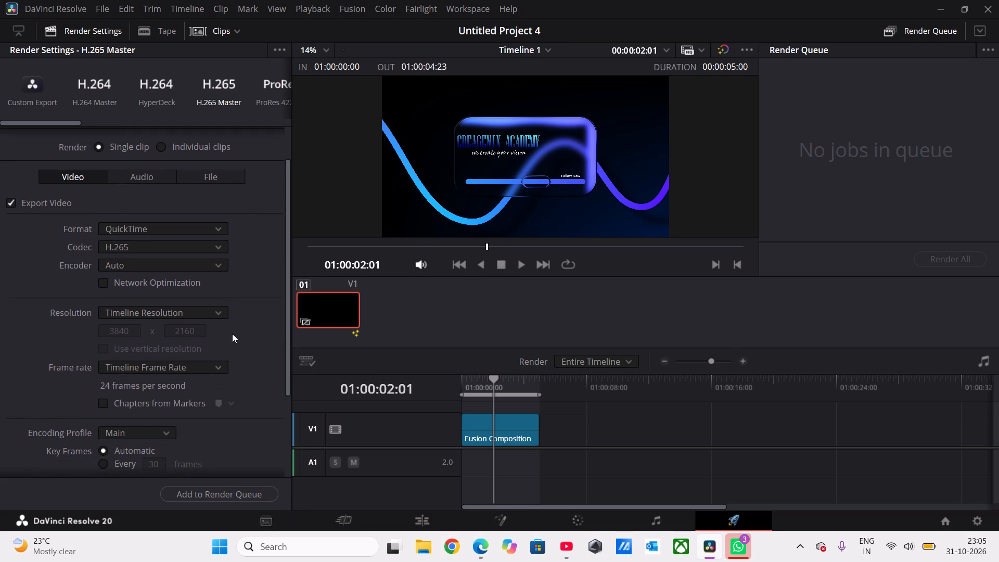
pyautogui.scroll(-1, 229, 336)
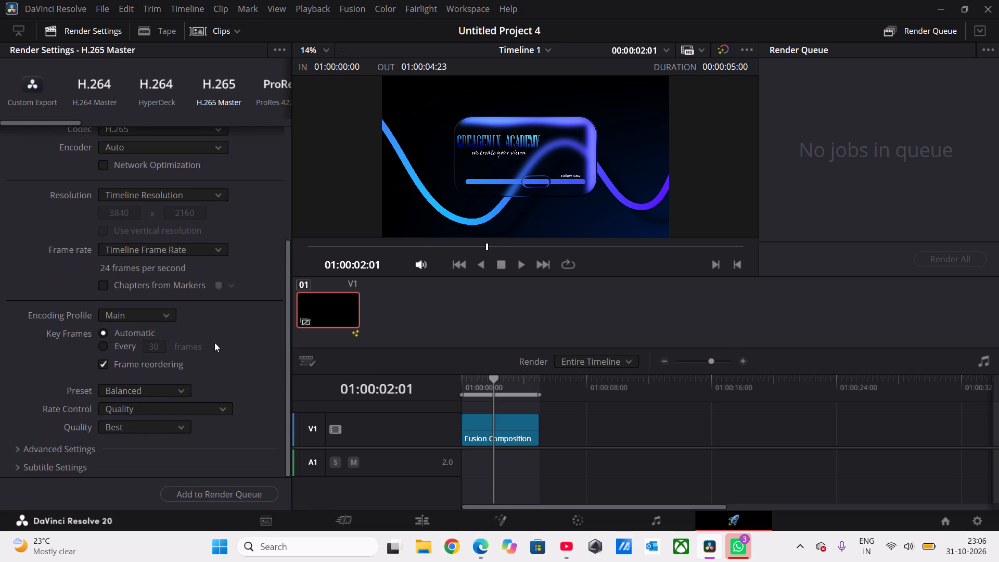
# Examine the encoding profile, frame rate and resolution options in the video render settings.
pyautogui.click(163, 313)
pyautogui.moveTo(210, 309); pyautogui.dragTo(220, 247)
pyautogui.click(220, 247)
pyautogui.click(257, 238)
pyautogui.scroll(1, 257, 238)
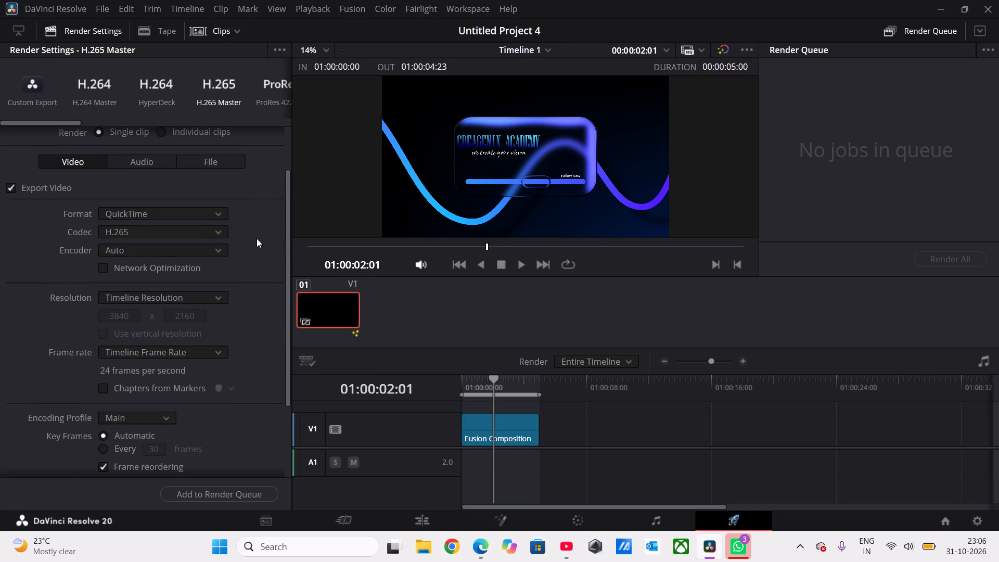
pyautogui.click(208, 297)
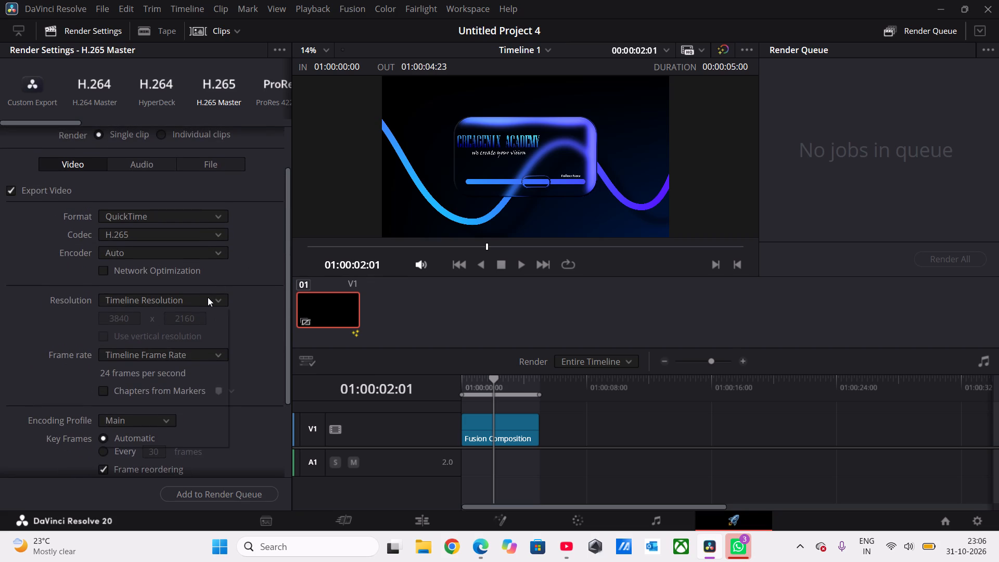
pyautogui.click(260, 274)
# Set the video export format to MP4.
pyautogui.scroll(1, 260, 274)
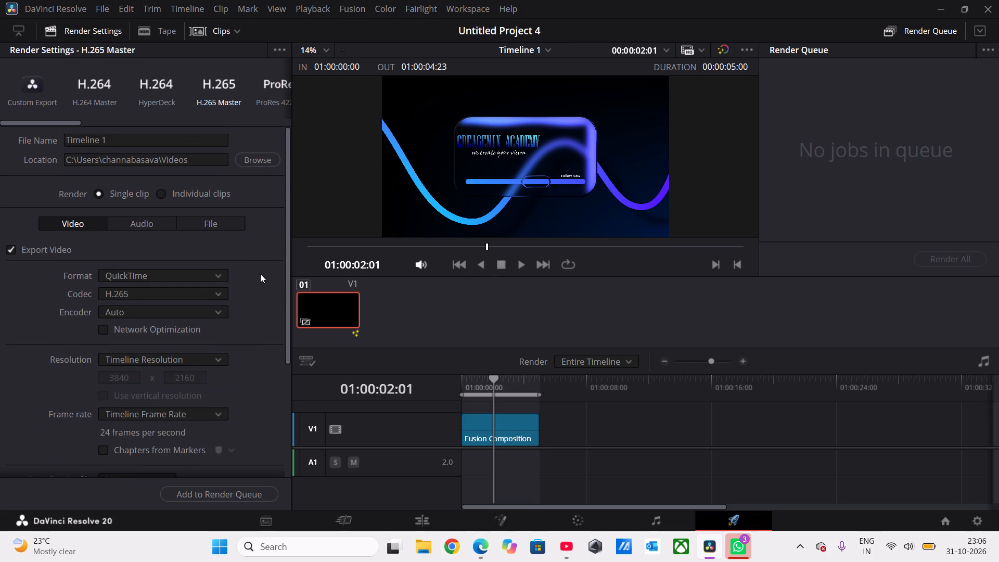
pyautogui.scroll(1, 260, 274)
pyautogui.click(219, 270)
pyautogui.click(146, 360)
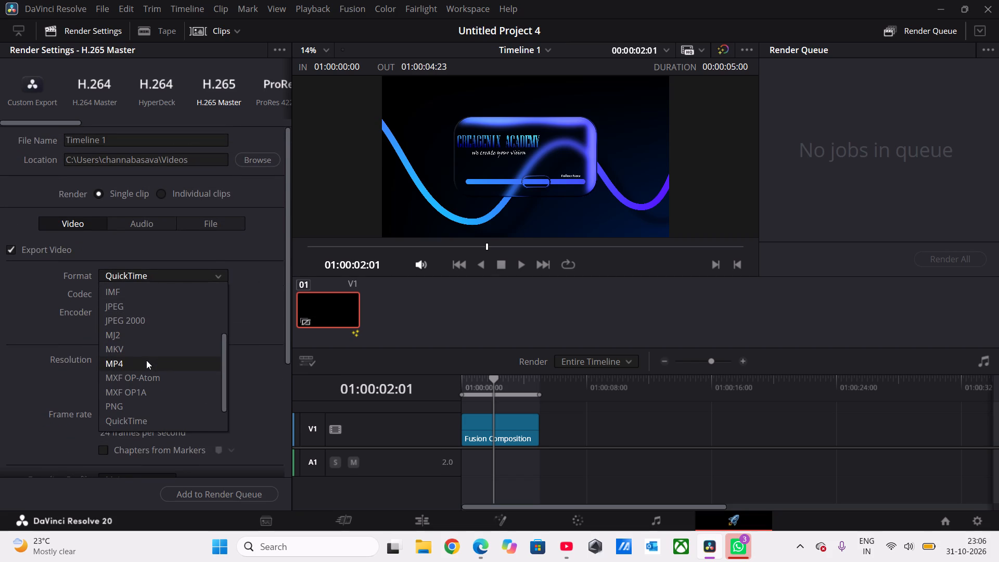
pyautogui.scroll(-1, 242, 361)
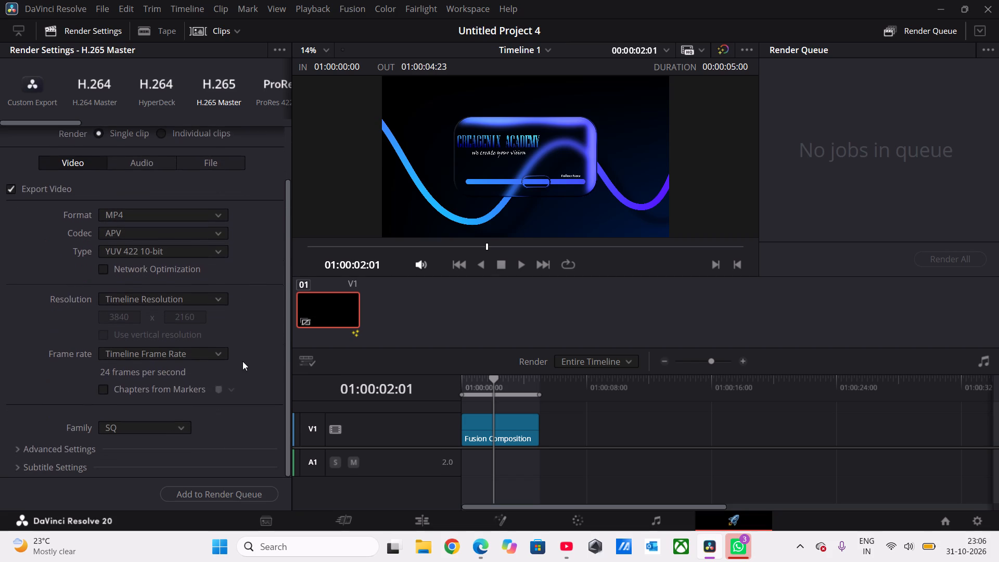
pyautogui.scroll(-1, 242, 361)
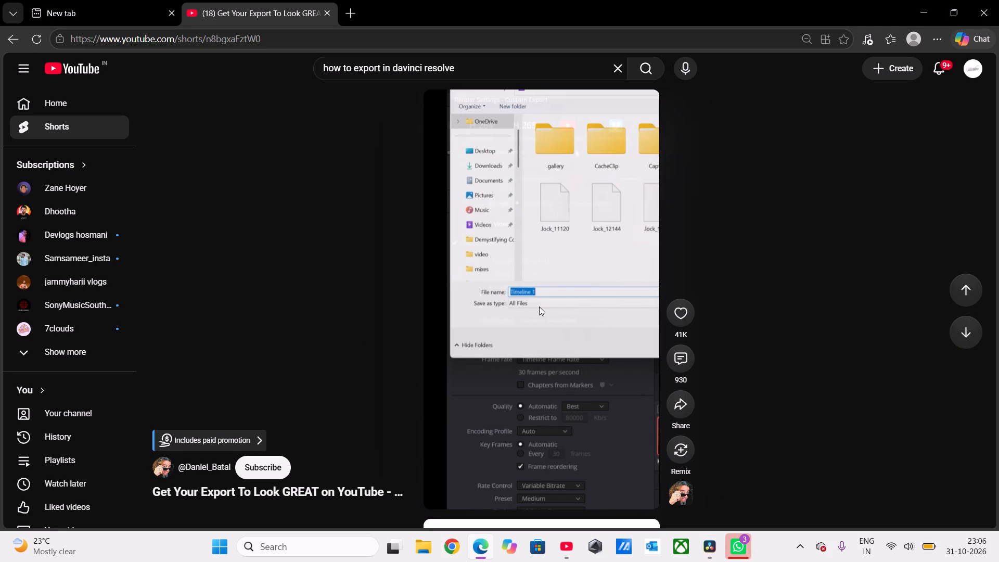
# Switch to the browser and watch the short's render settings section up to the audio track data rate, pausing there.
pyautogui.click(539, 306)
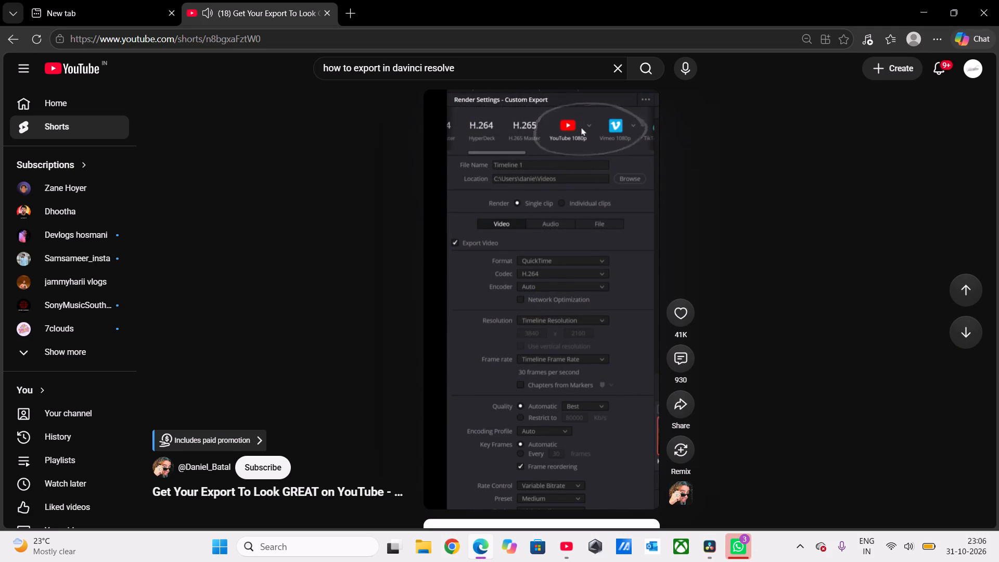
pyautogui.moveTo(576, 265); pyautogui.dragTo(593, 294)
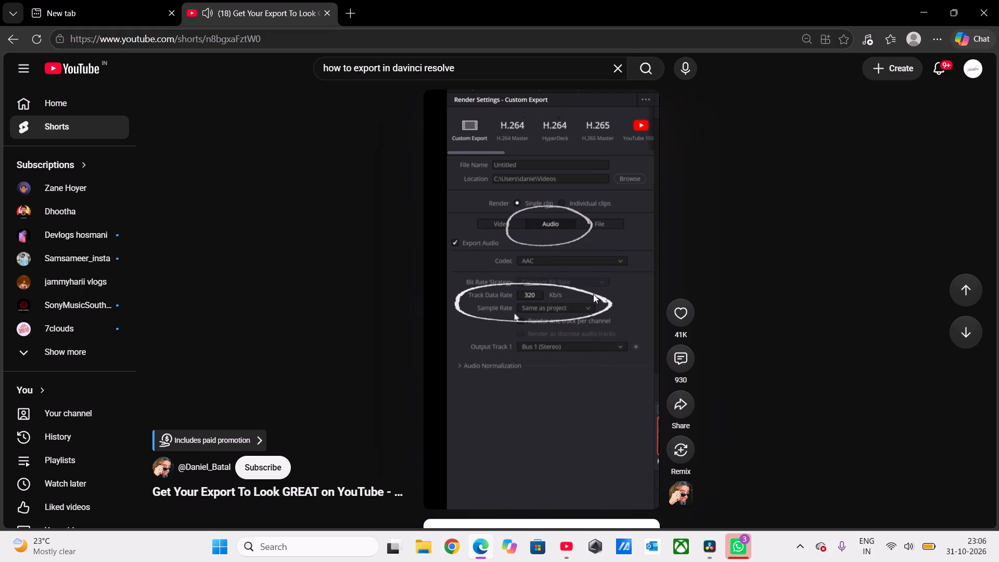
pyautogui.click(593, 294)
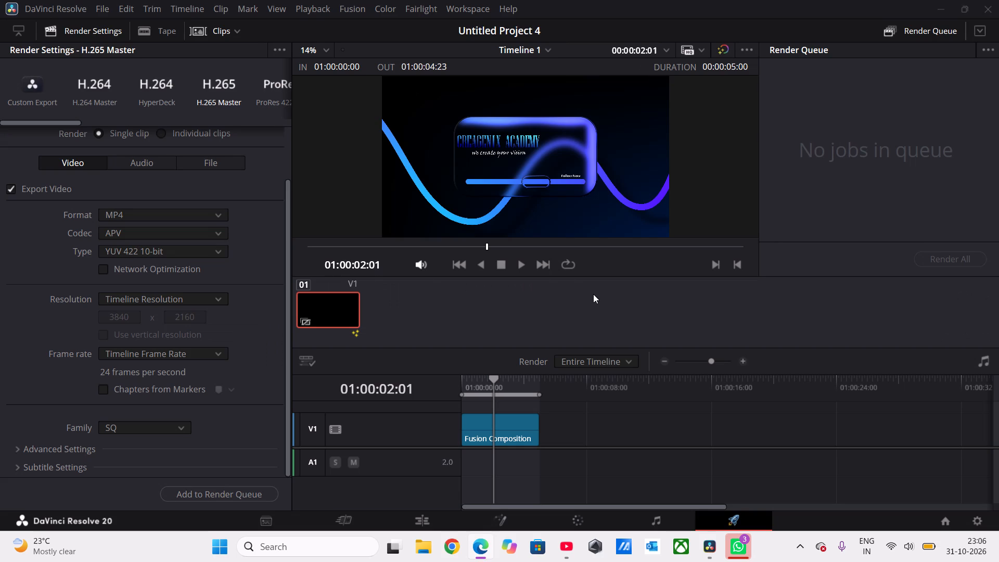
# Set the video codec to H.265 in DaVinci Resolve's render settings.
pyautogui.click(199, 234)
pyautogui.click(155, 296)
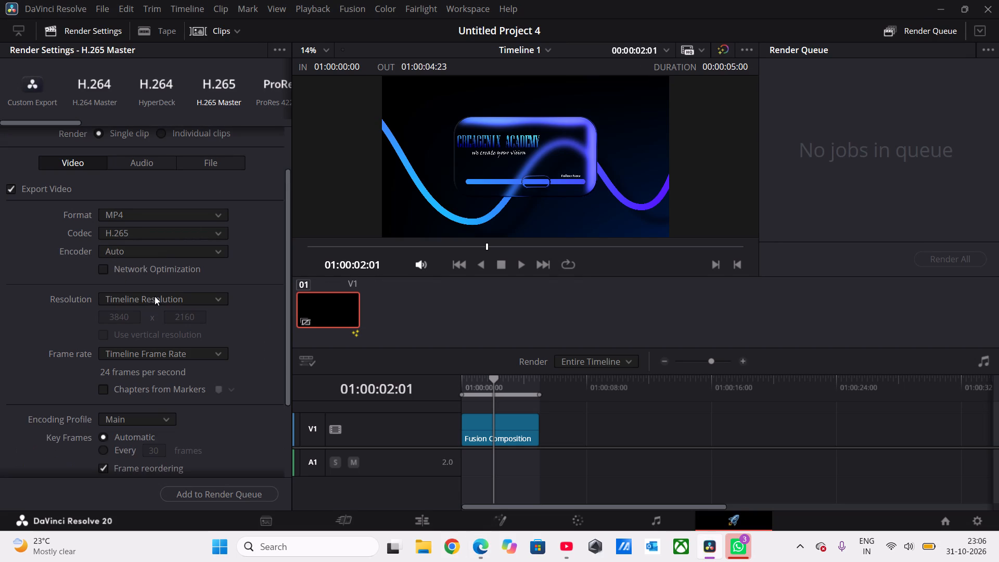
# Add Timeline 1 to the render queue with the current export settings.
pyautogui.scroll(-2, 198, 364)
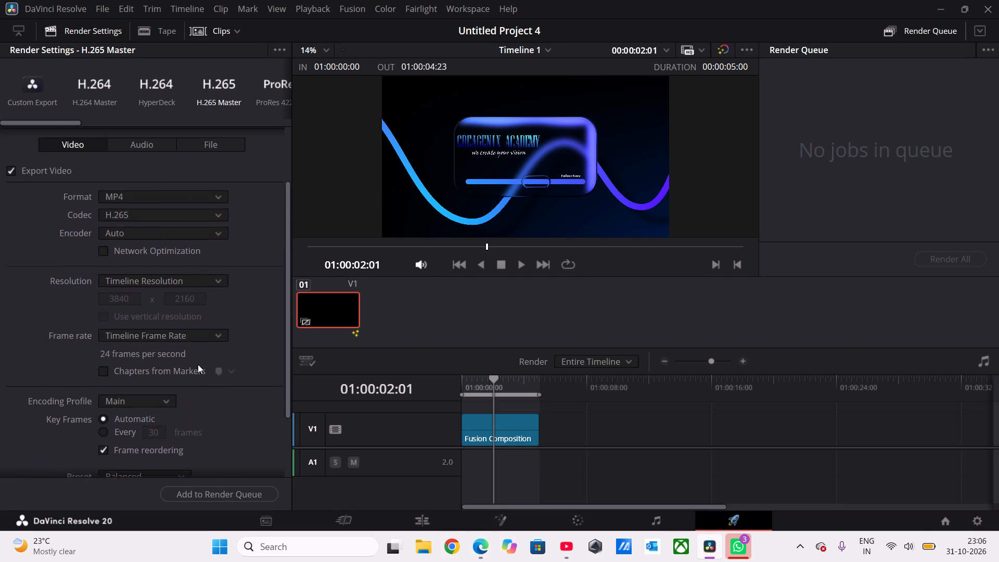
pyautogui.scroll(-1, 198, 364)
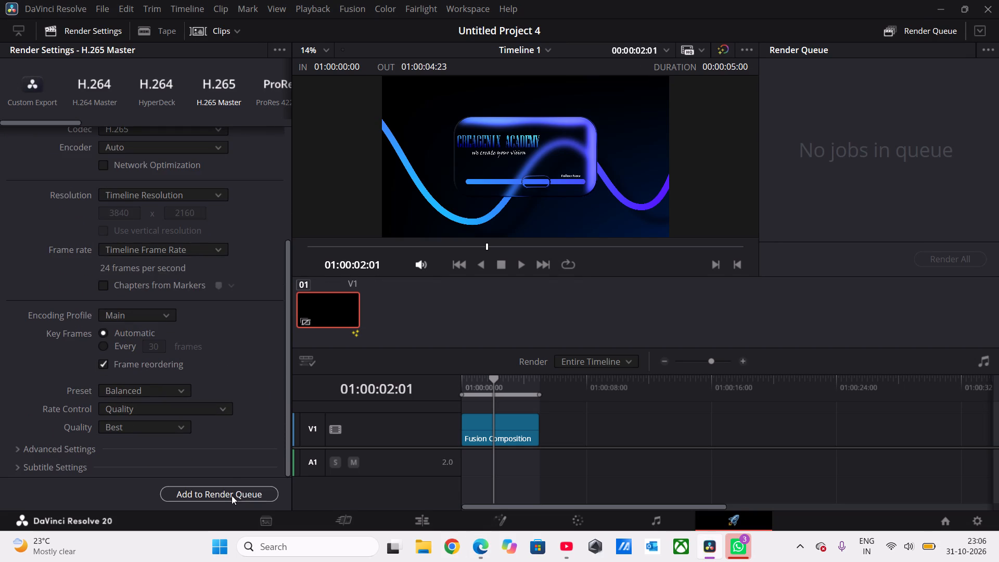
pyautogui.click(232, 496)
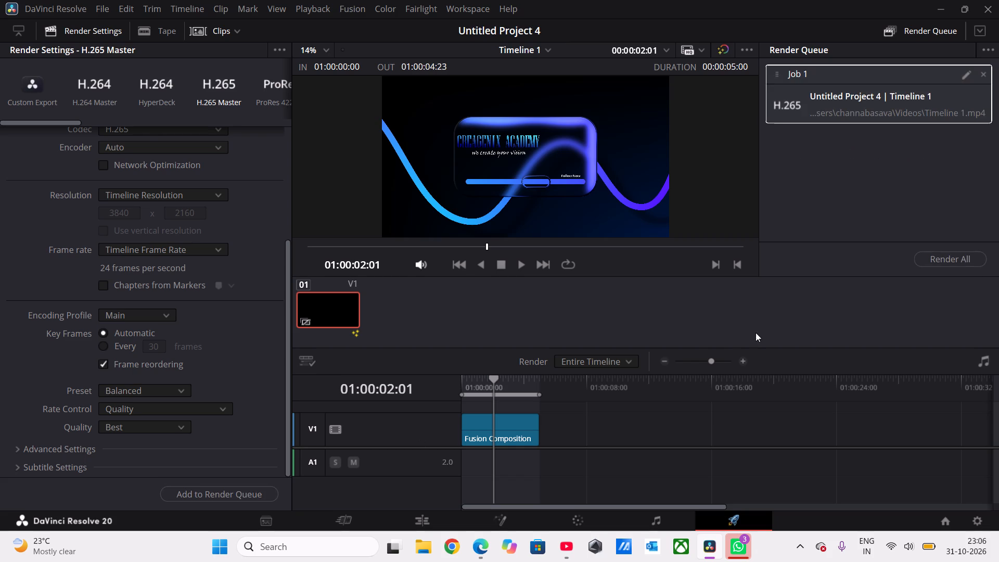
# Try to render all jobs in the render queue.
pyautogui.click(962, 261)
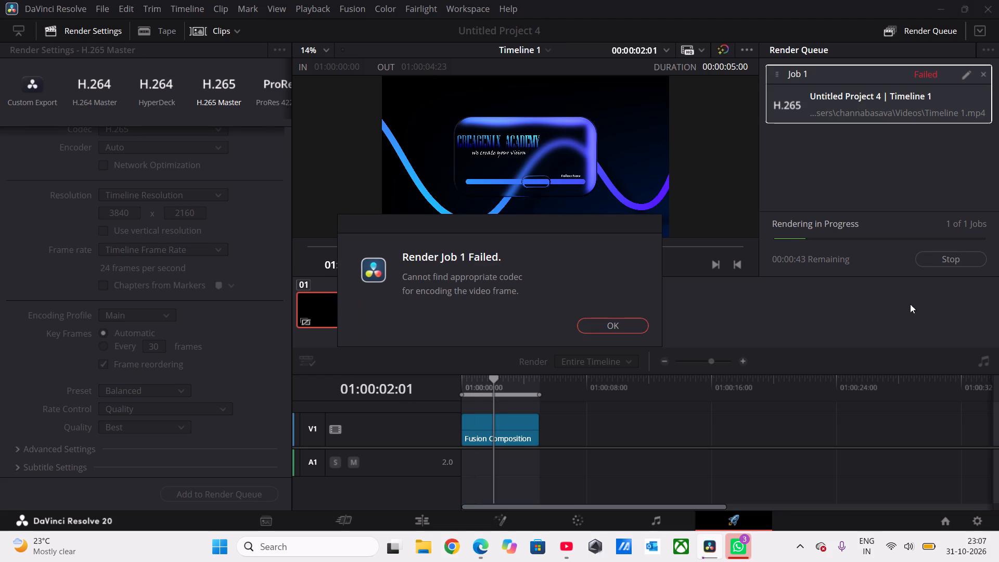
pyautogui.click(620, 322)
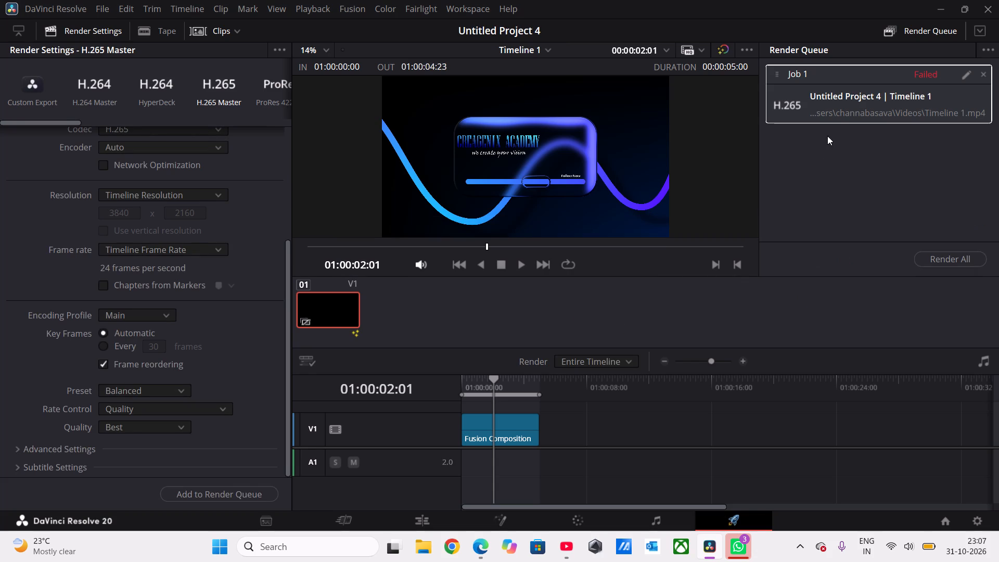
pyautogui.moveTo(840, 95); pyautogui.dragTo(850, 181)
# Switch to File Explorer and open the recent Timeline 1 video to check the rendered file.
pyautogui.click(418, 542)
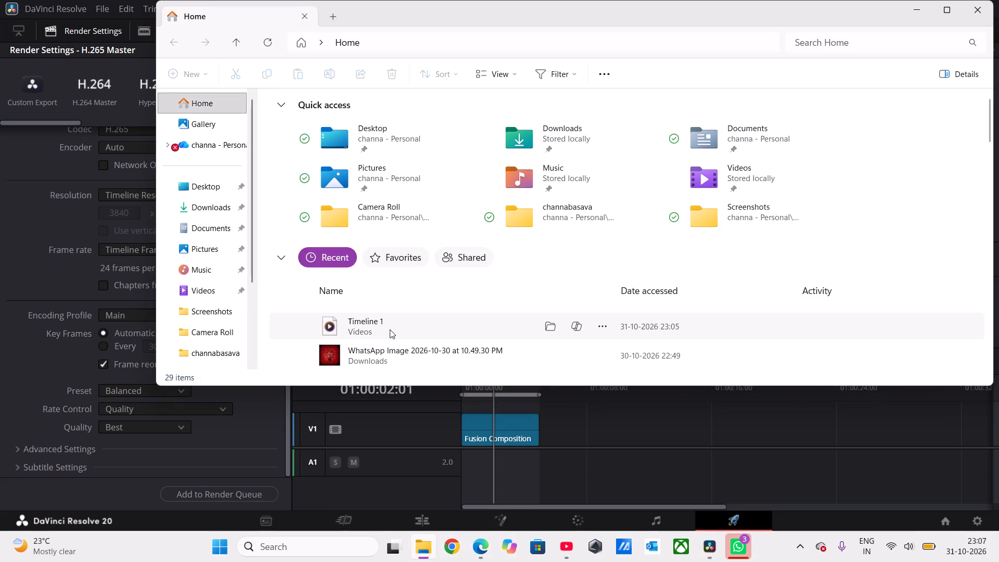
pyautogui.click(390, 329)
pyautogui.doubleClick(390, 329)
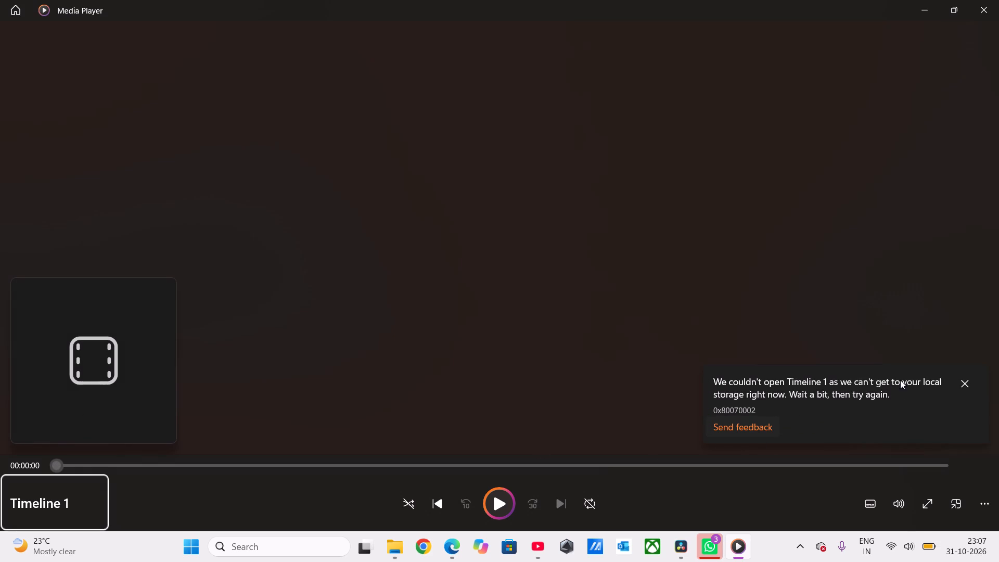
pyautogui.click(763, 429)
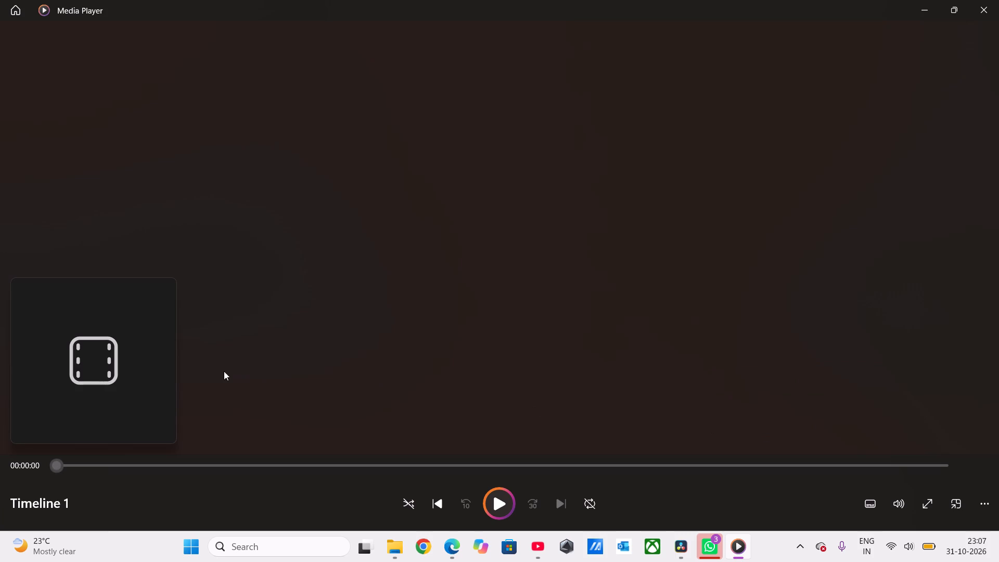
pyautogui.click(93, 334)
# Return to DaVinci Resolve, review the video render settings and choose the Custom Export preset.
pyautogui.click(680, 551)
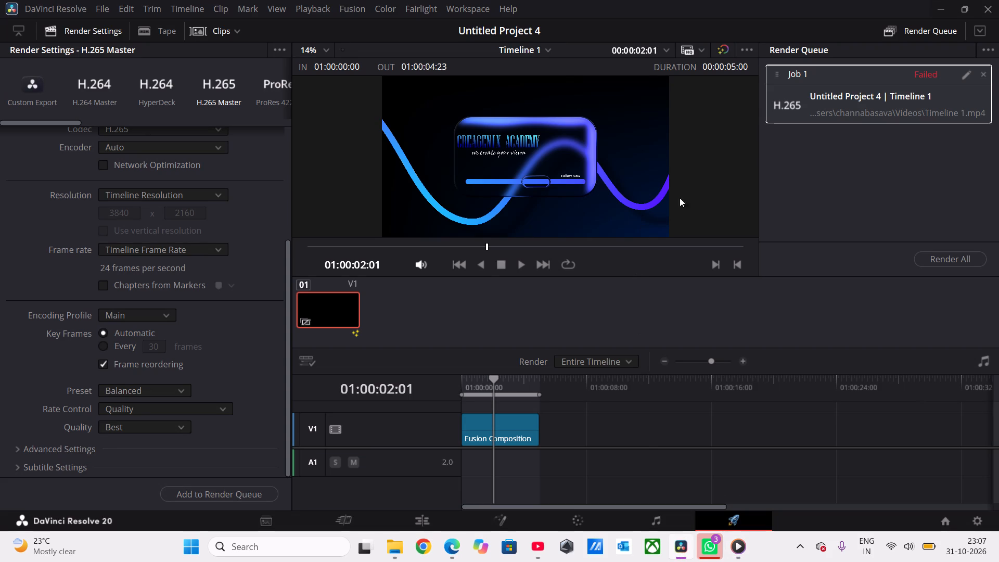
pyautogui.scroll(2, 161, 261)
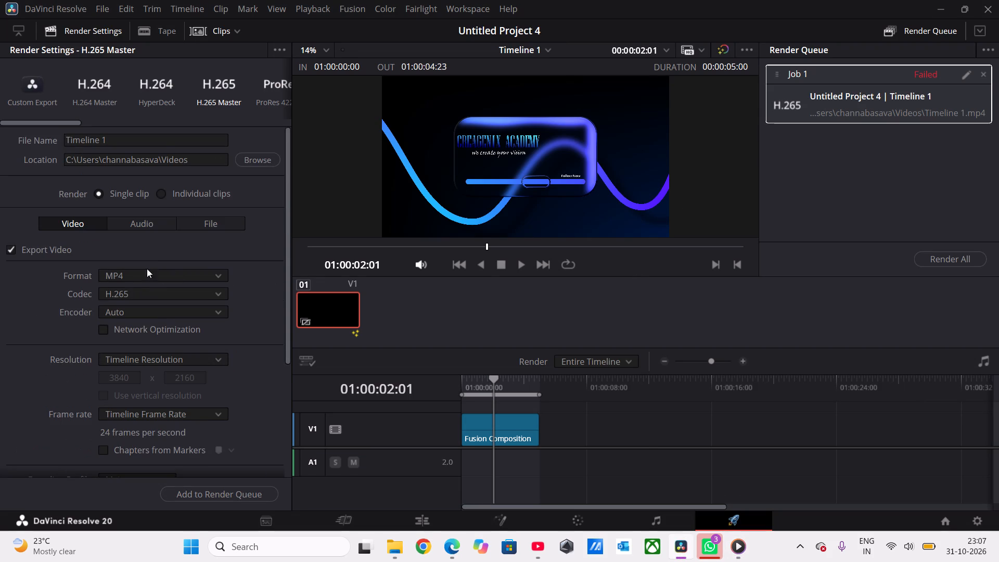
pyautogui.scroll(-1, 183, 350)
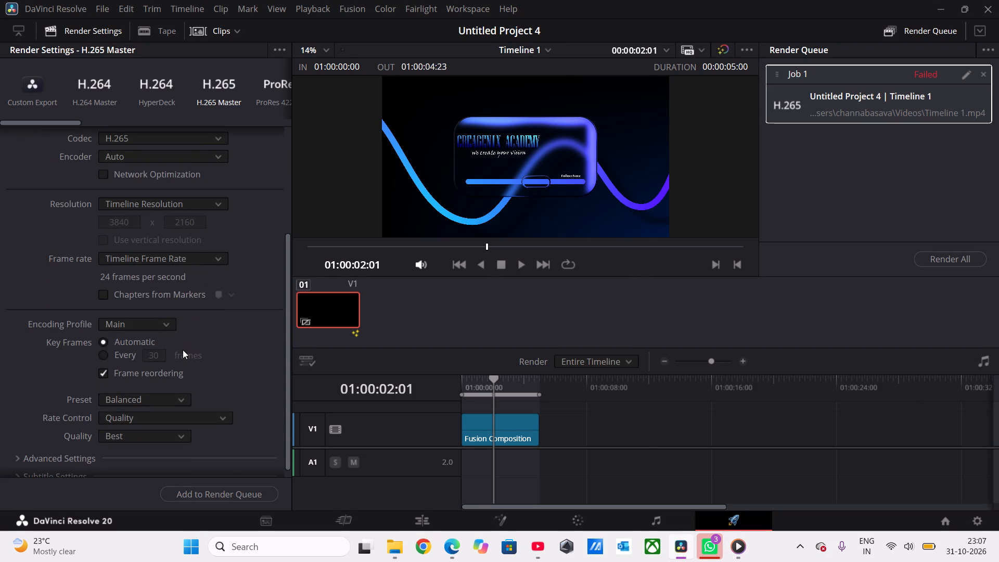
pyautogui.scroll(-1, 183, 350)
pyautogui.scroll(3, 183, 350)
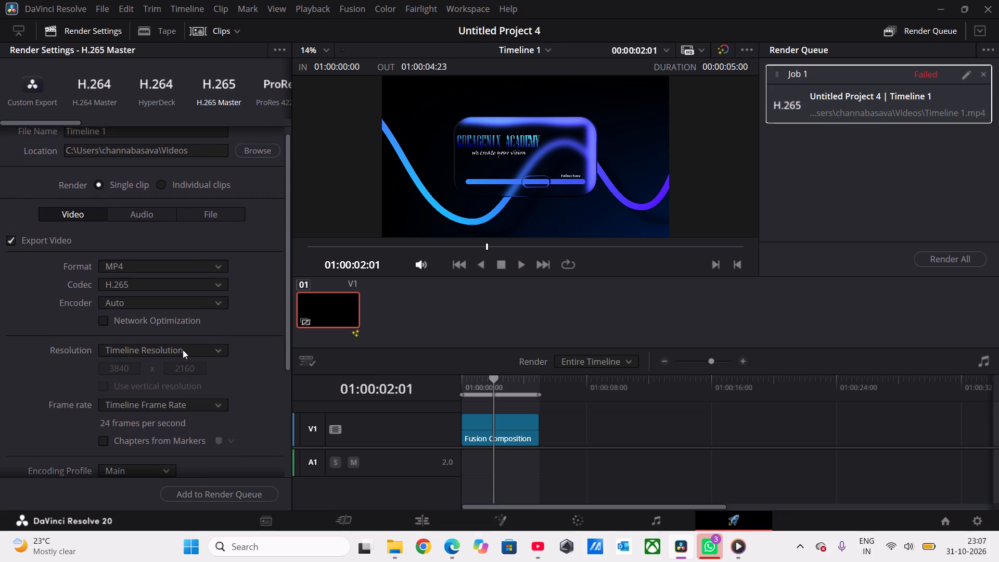
pyautogui.scroll(1, 183, 350)
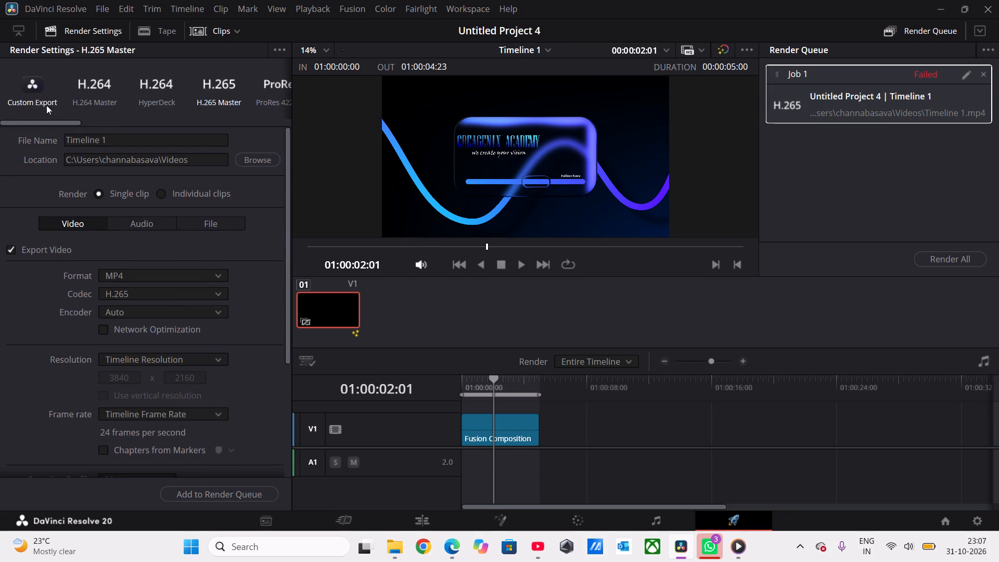
pyautogui.tripleClick(32, 78)
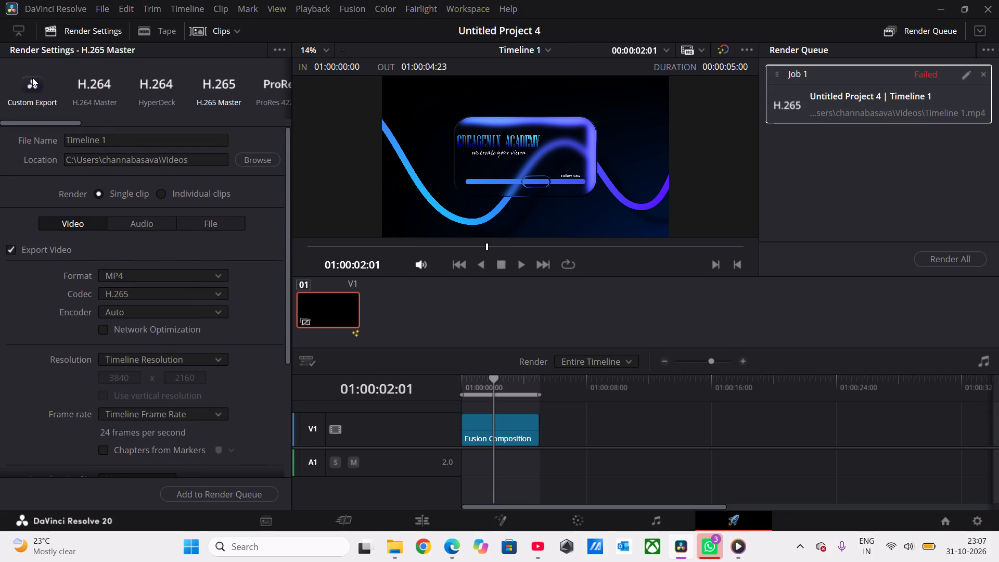
pyautogui.click(32, 78)
pyautogui.doubleClick(32, 78)
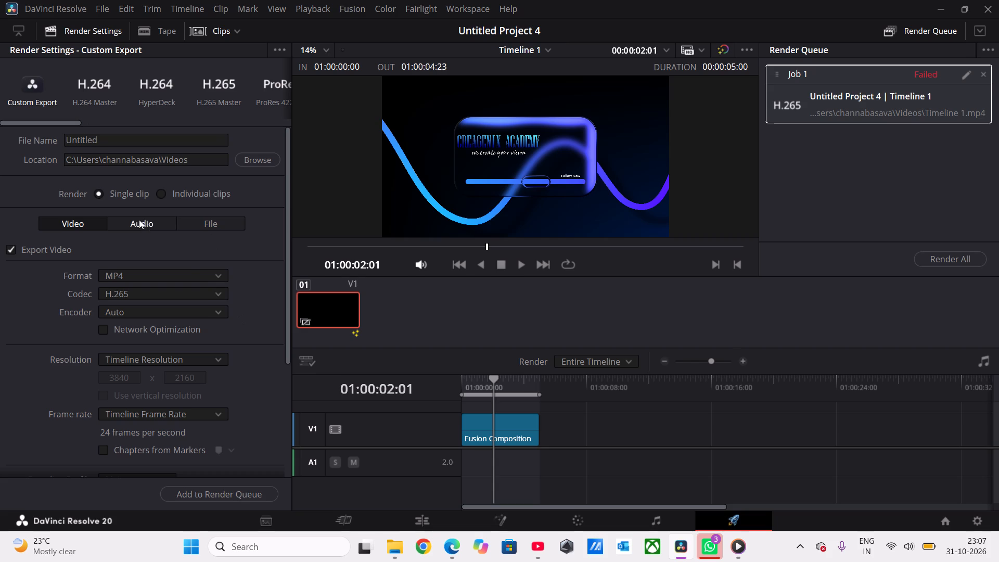
# Add Timeline 1 to the render queue as a second job with the Custom Export MP4, H.265 settings.
pyautogui.hscroll(1, 244, 344)
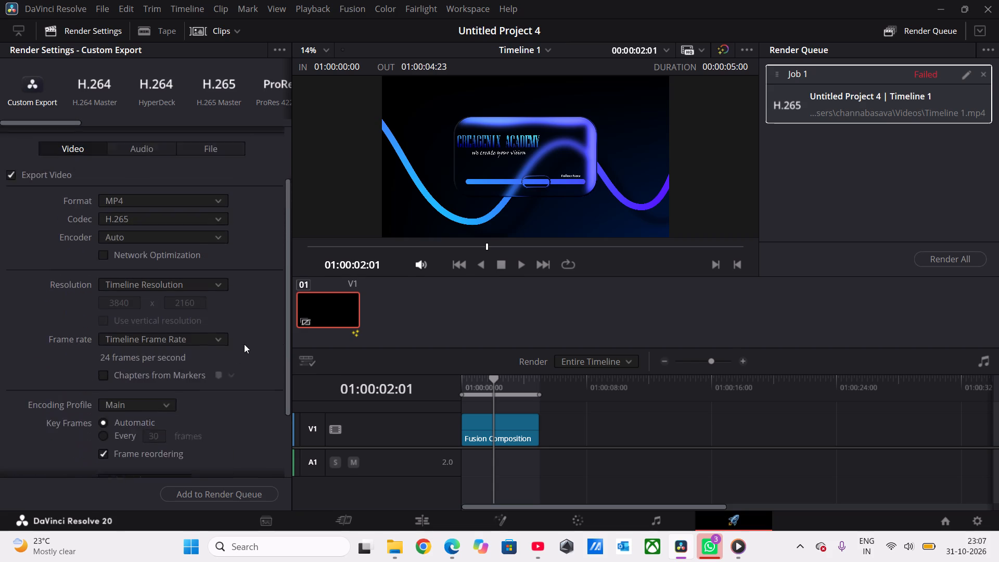
pyautogui.hscroll(1, 244, 344)
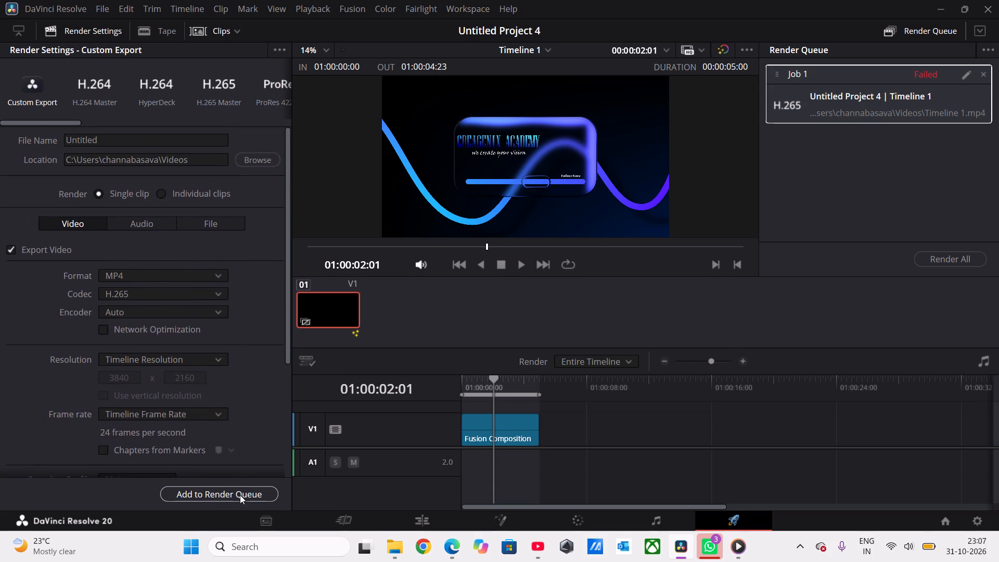
pyautogui.click(240, 495)
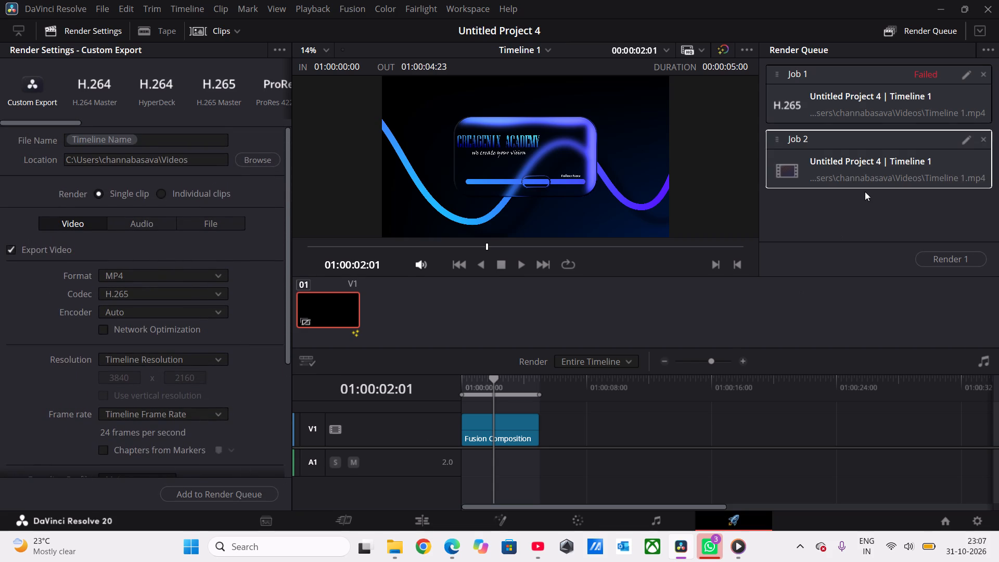
# Try to render only the newly added second job in the render queue.
pyautogui.click(951, 262)
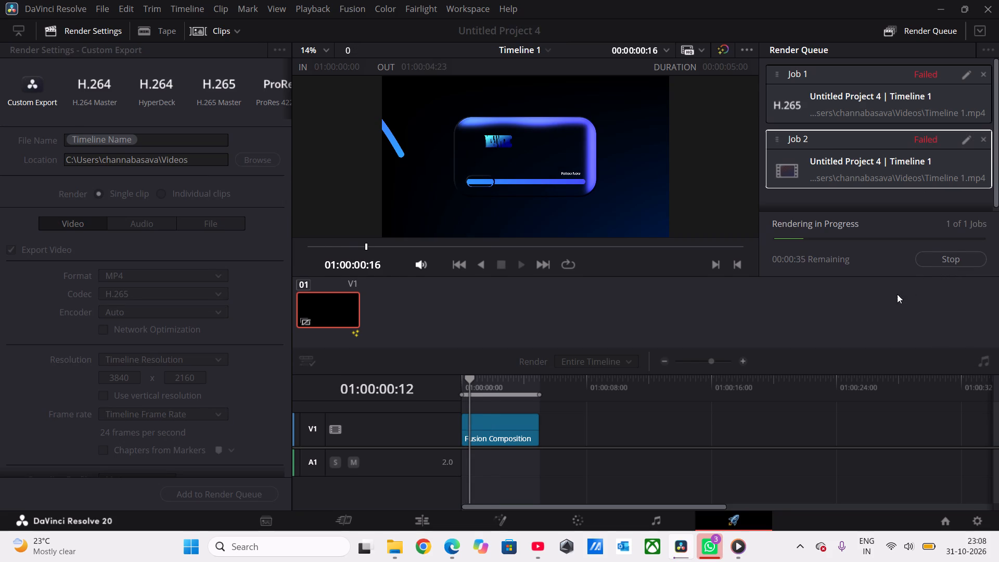
pyautogui.click(401, 546)
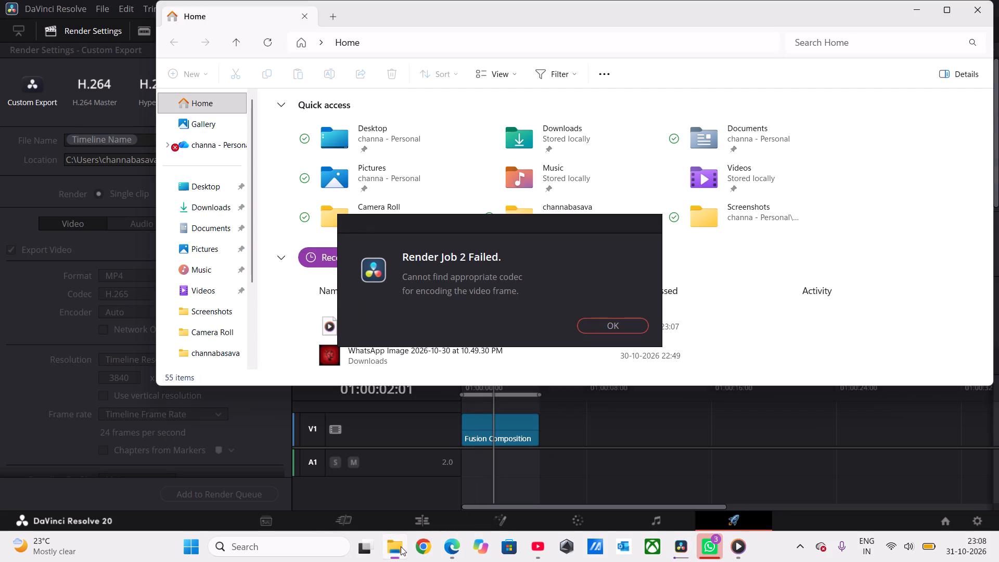
pyautogui.click(621, 322)
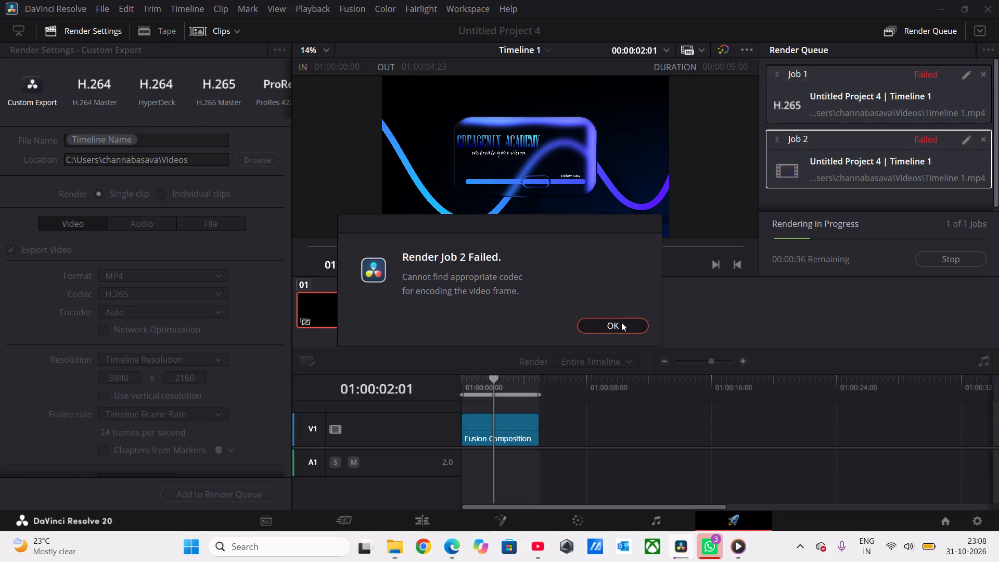
# Switch to File Explorer, refresh the Home view and open the Timeline 1 video from the recent files.
pyautogui.click(395, 538)
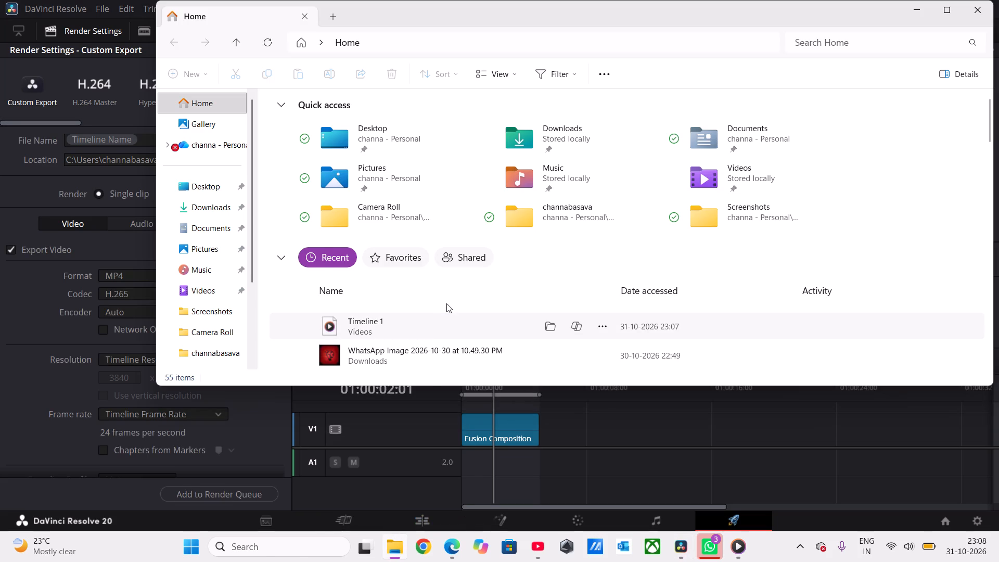
pyautogui.hscroll(1, 446, 303)
pyautogui.click(264, 41)
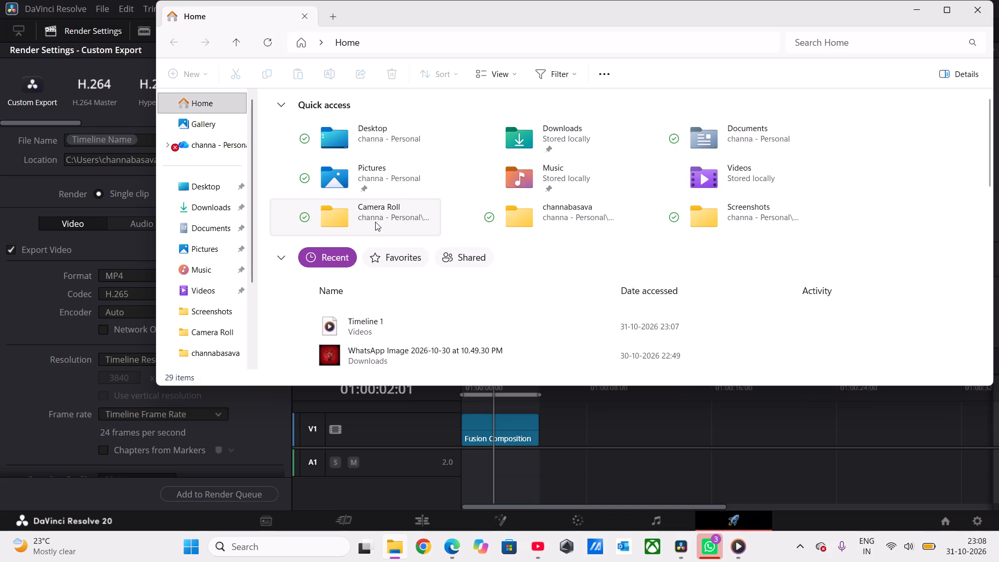
pyautogui.scroll(-4, 421, 272)
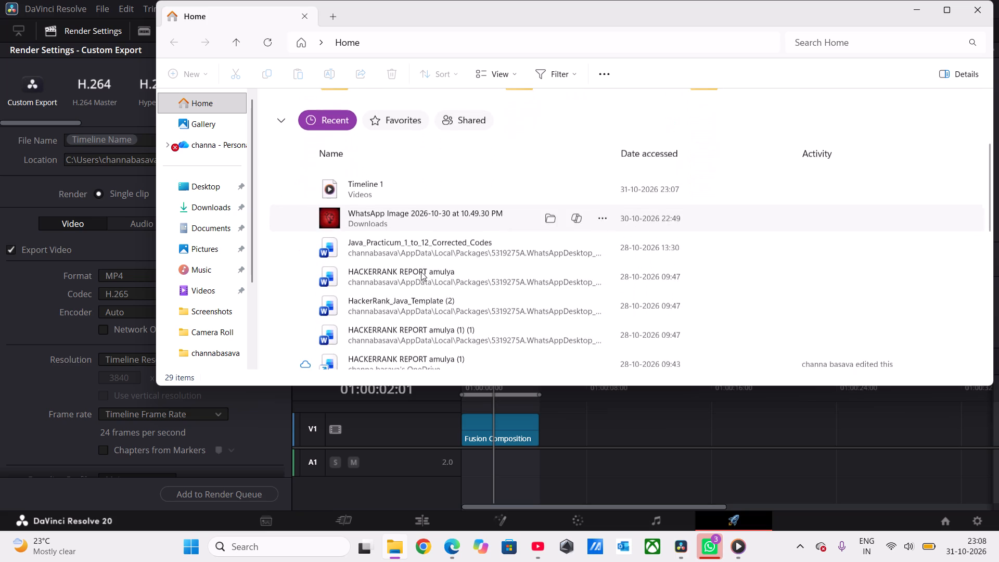
pyautogui.scroll(1, 421, 272)
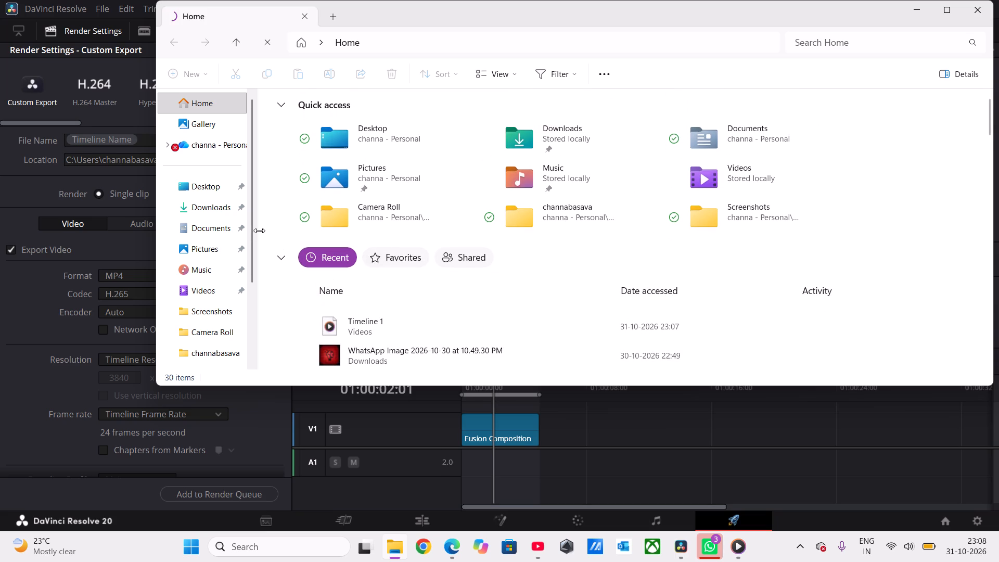
pyautogui.scroll(-1, 435, 316)
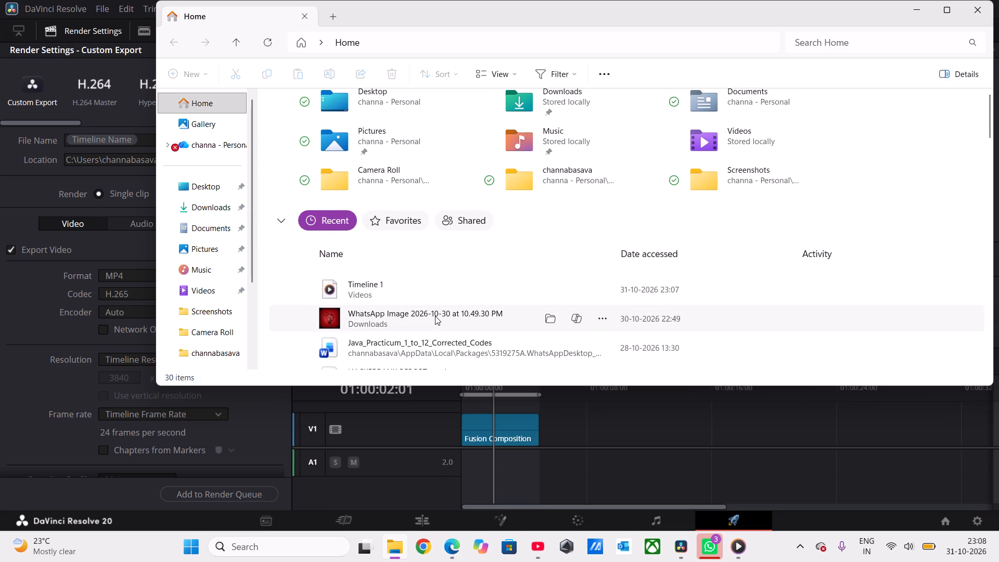
pyautogui.scroll(-1, 435, 316)
pyautogui.click(406, 268)
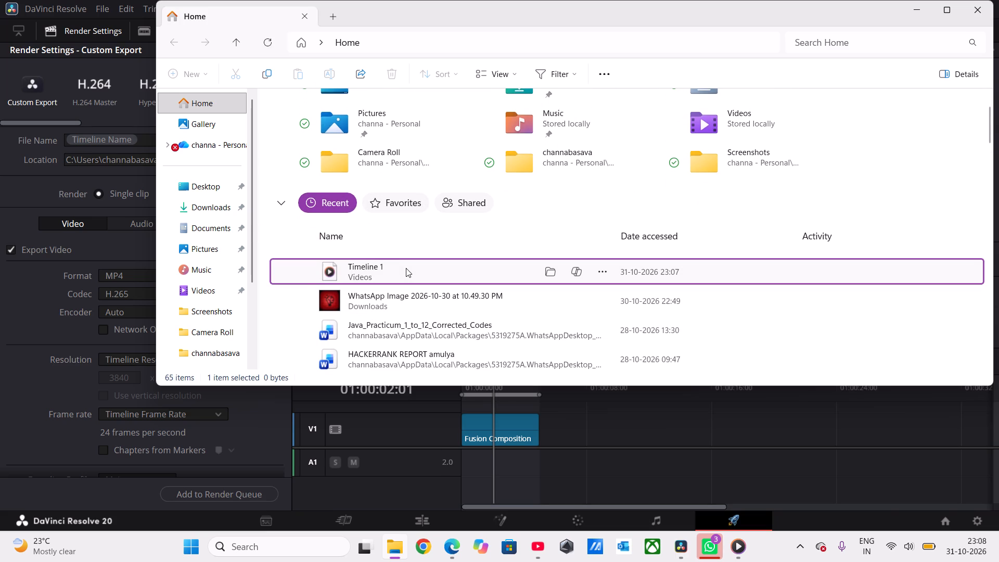
pyautogui.doubleClick(406, 268)
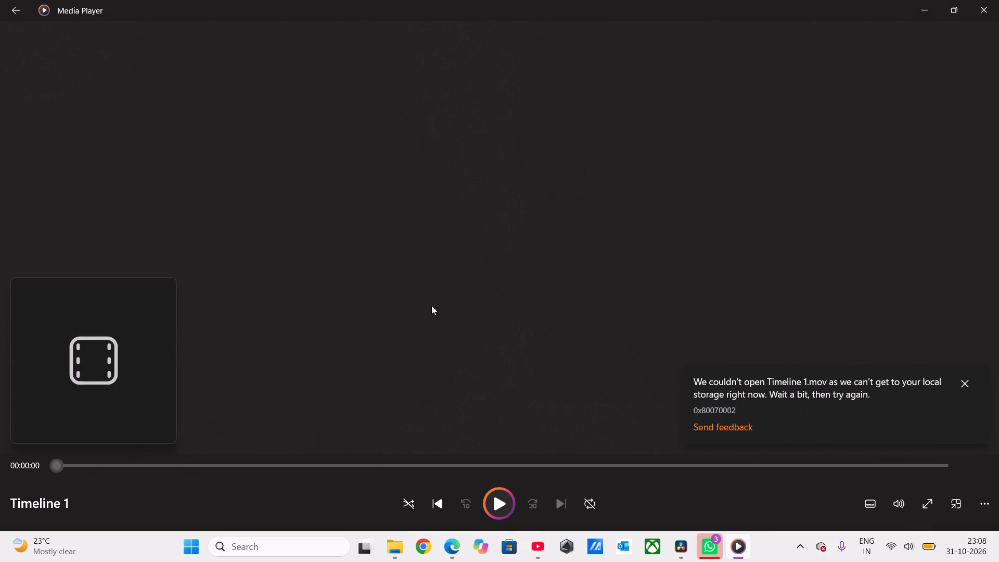
# Try to play the Timeline 1 video in the media player and scrub forward along its timeline.
pyautogui.click(495, 496)
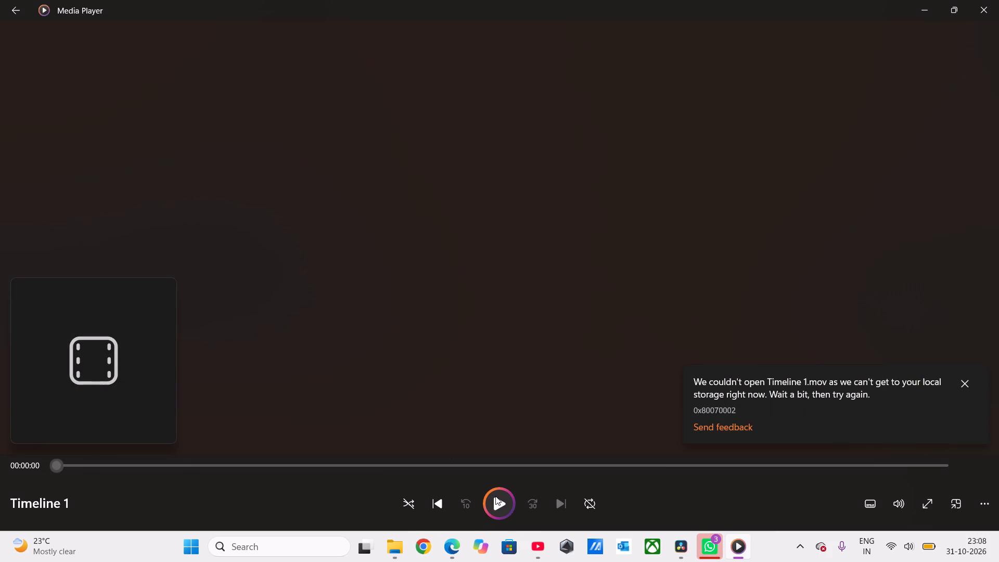
pyautogui.tripleClick(495, 496)
pyautogui.tripleClick(495, 496)
pyautogui.click(495, 496)
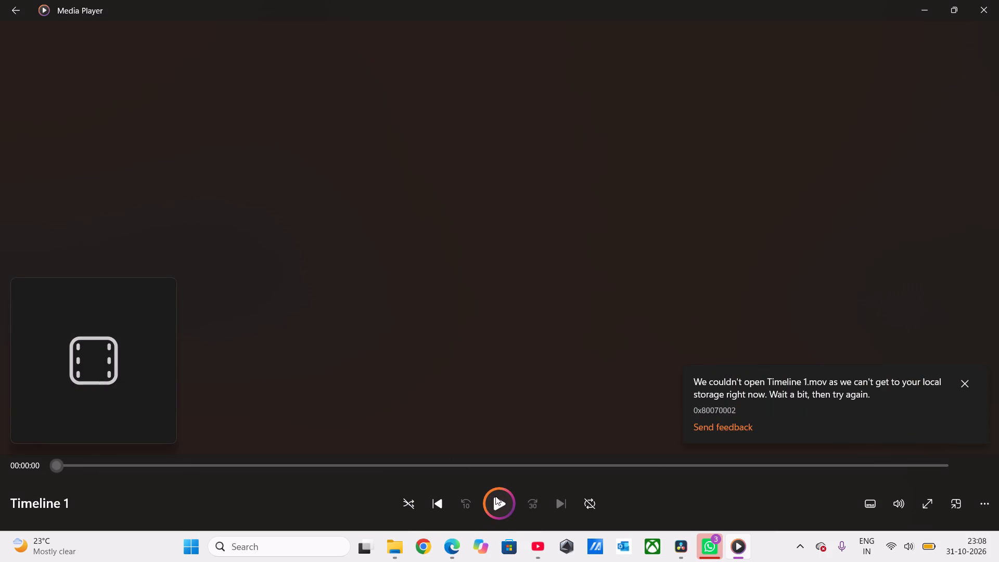
pyautogui.click(495, 496)
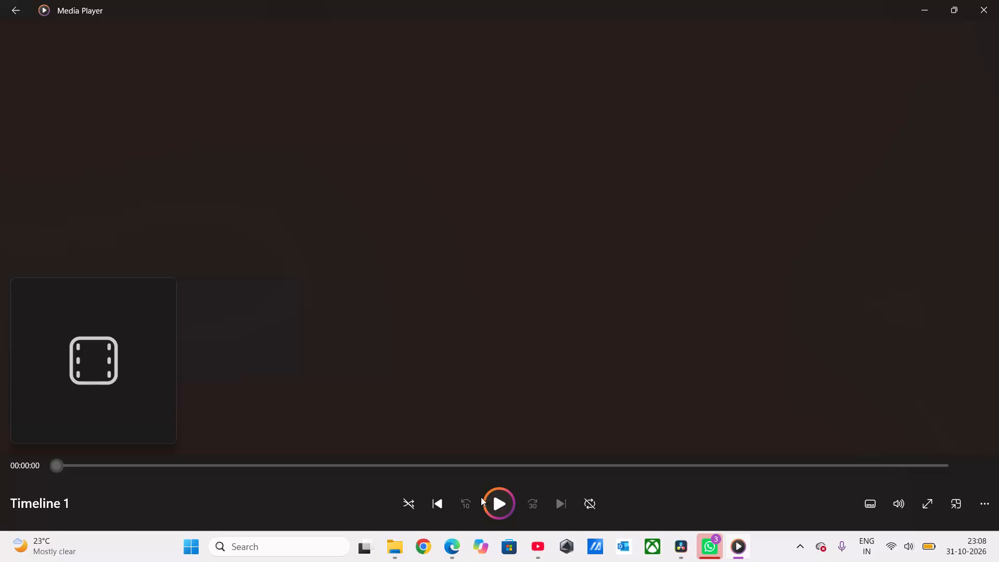
pyautogui.moveTo(84, 349); pyautogui.dragTo(56, 464)
pyautogui.moveTo(56, 464); pyautogui.dragTo(350, 463)
# Return to the YouTube short on export settings and replay its render settings part from an earlier point.
pyautogui.click(681, 544)
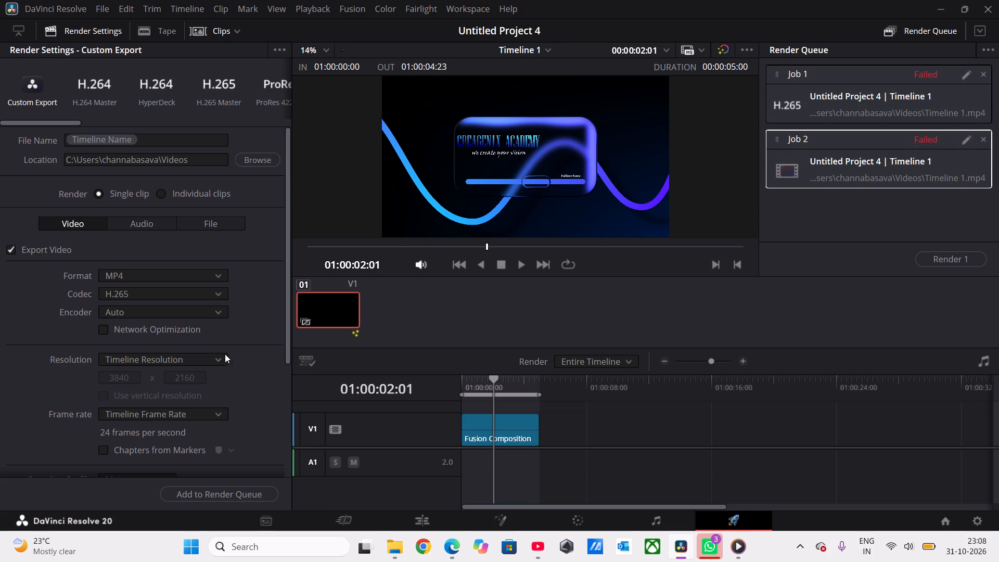
pyautogui.click(537, 552)
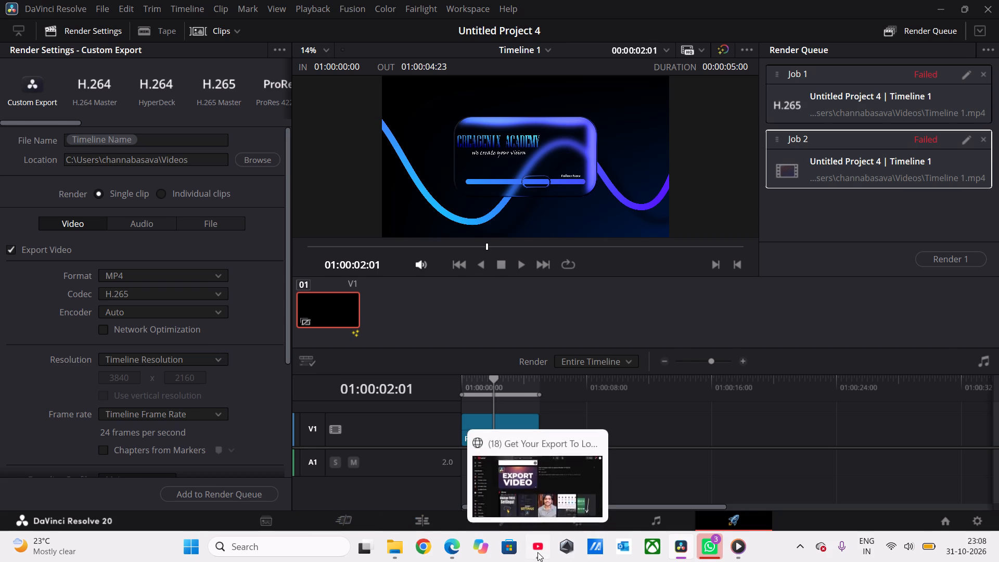
pyautogui.click(537, 302)
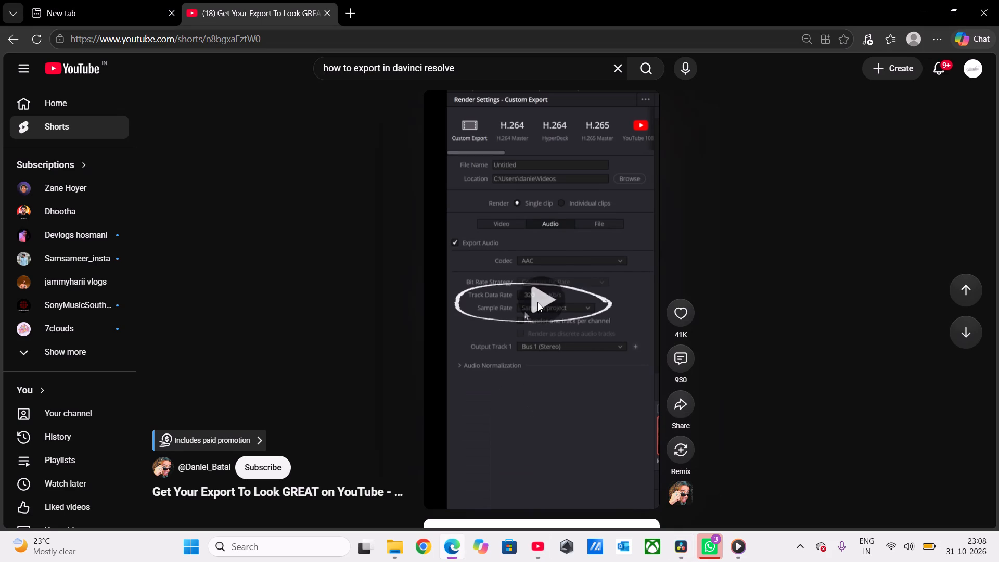
pyautogui.press('Left')
pyautogui.press('Left')
pyautogui.press('Left')
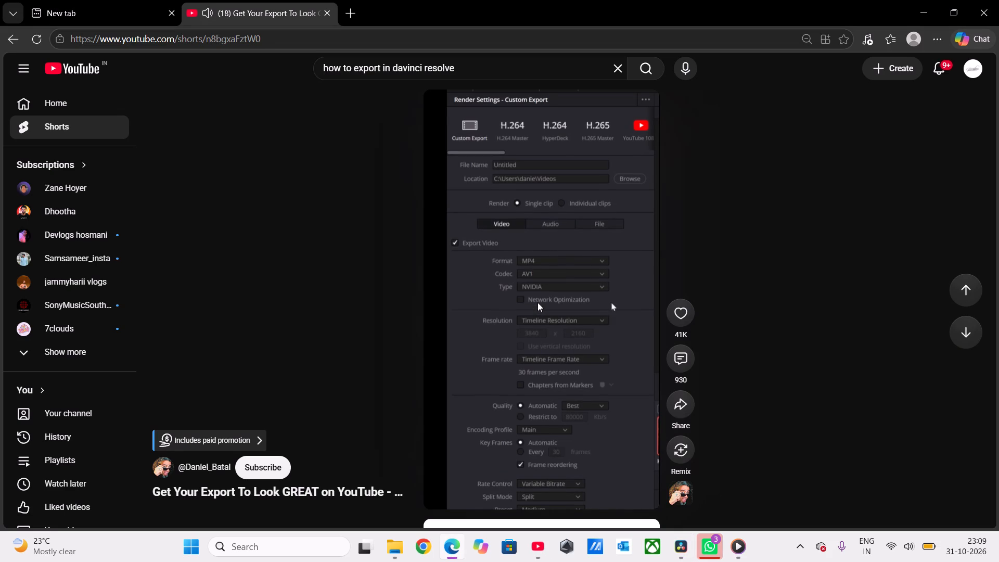
pyautogui.press('Left')
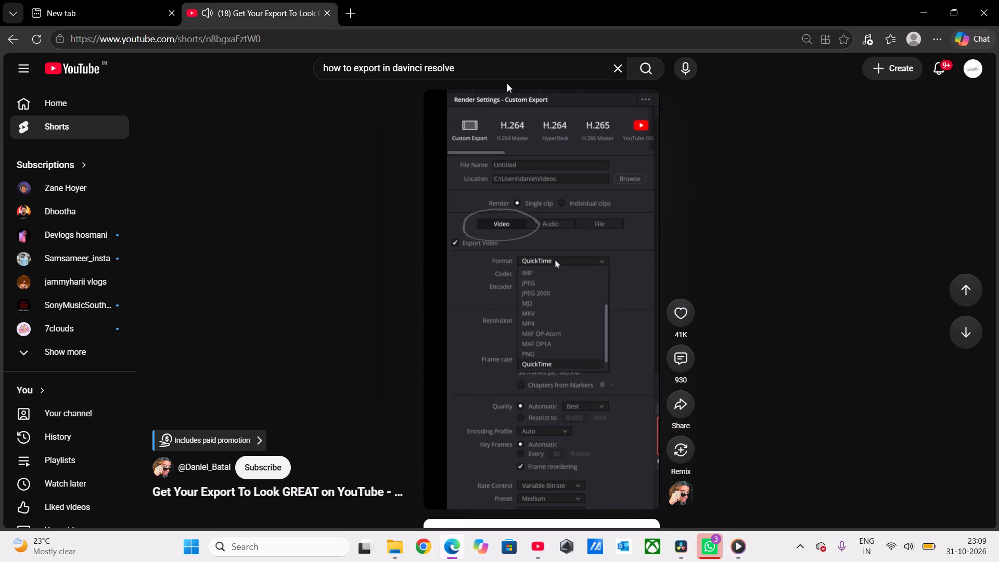
# Search YouTube for "how to export in davinci resolve 20".
pyautogui.click(494, 70)
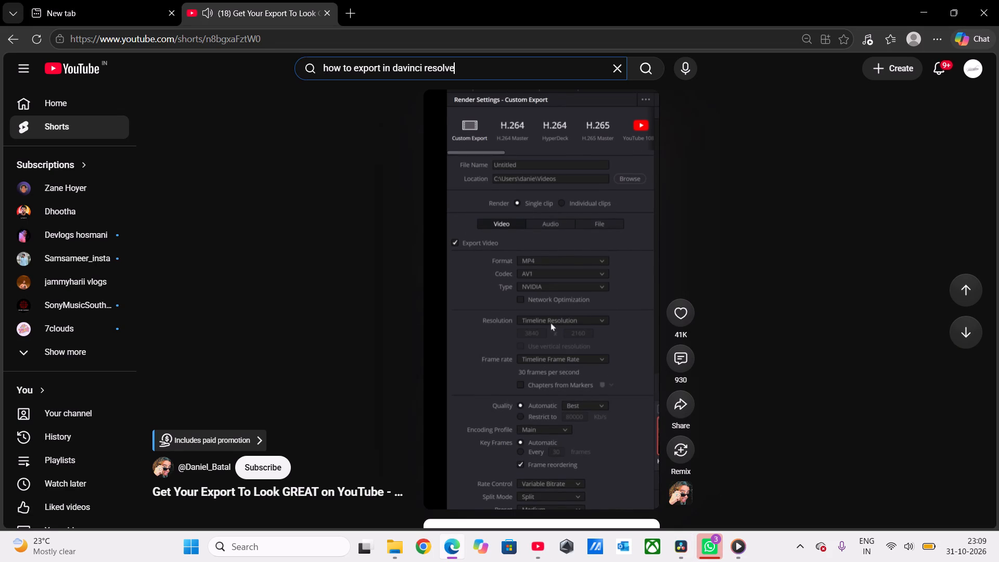
pyautogui.click(501, 68)
pyautogui.click(645, 67)
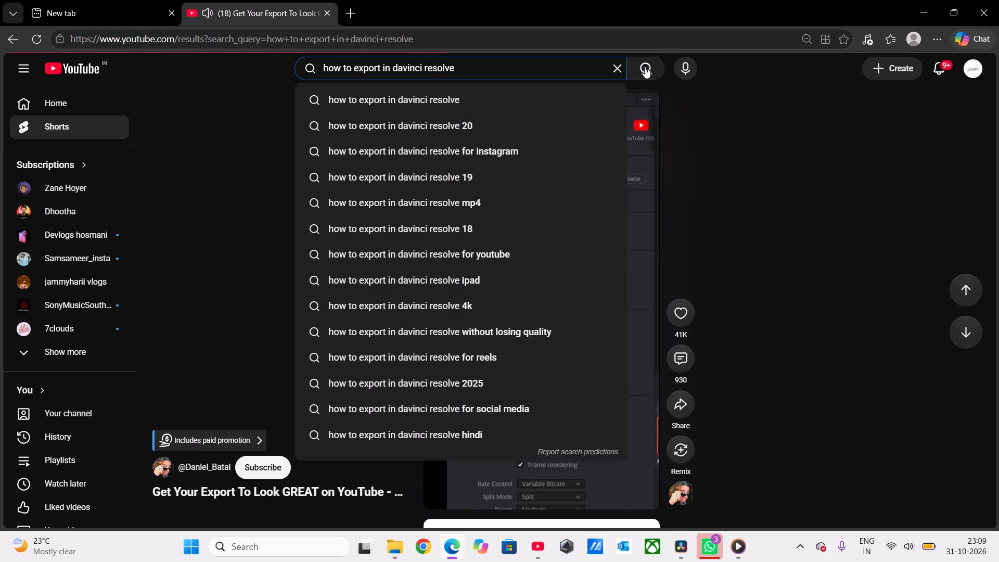
pyautogui.click(506, 126)
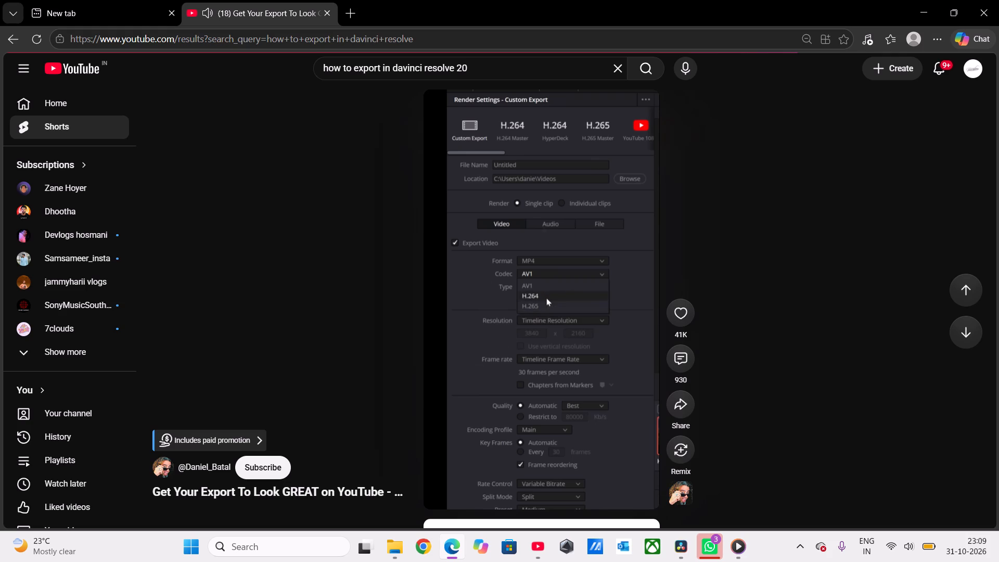
# Switch to File Explorer and remove the Timeline 1 video from the recent files list.
pyautogui.click(400, 549)
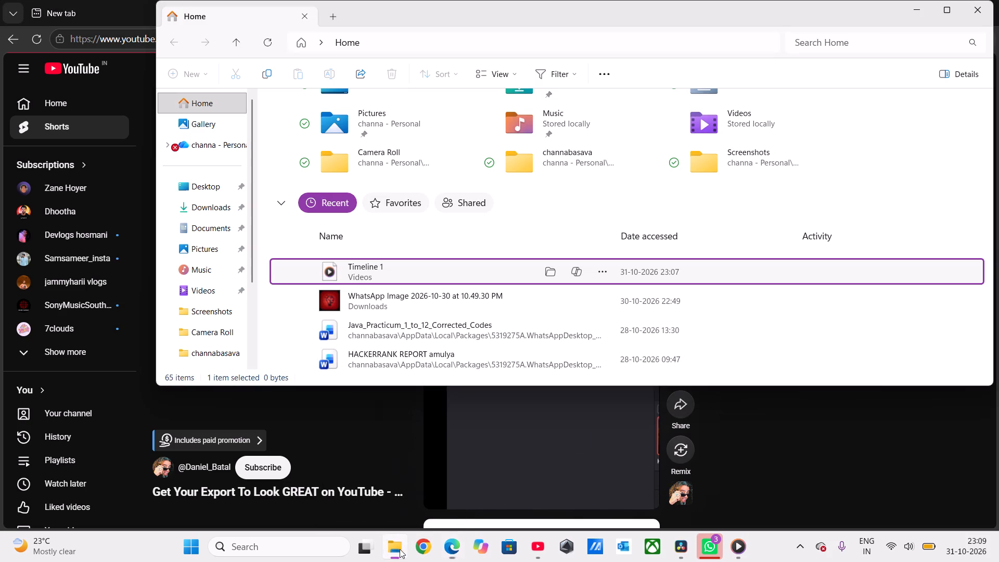
pyautogui.click(608, 274)
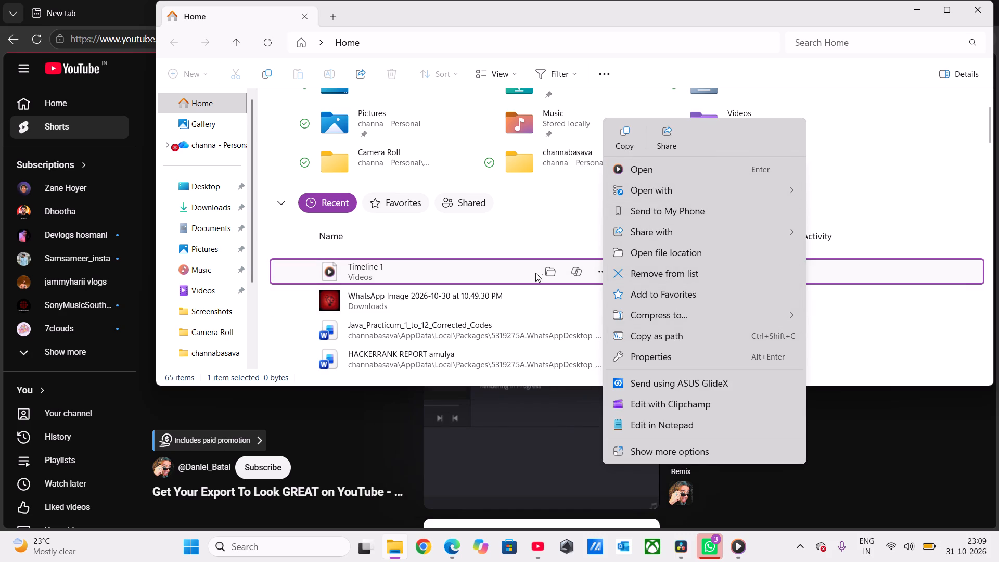
pyautogui.rightClick(509, 271)
pyautogui.rightClick(509, 271)
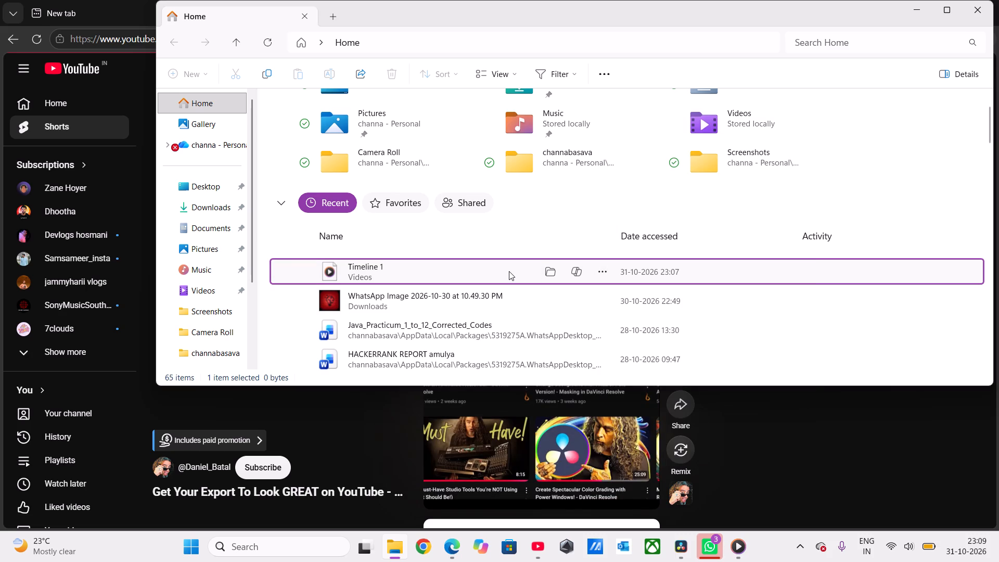
pyautogui.rightClick(509, 271)
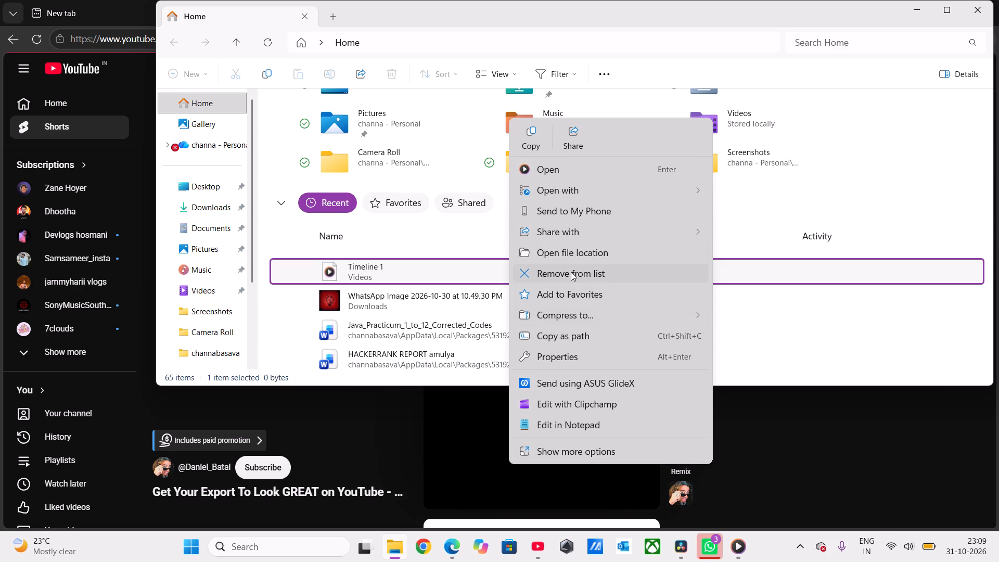
pyautogui.click(571, 272)
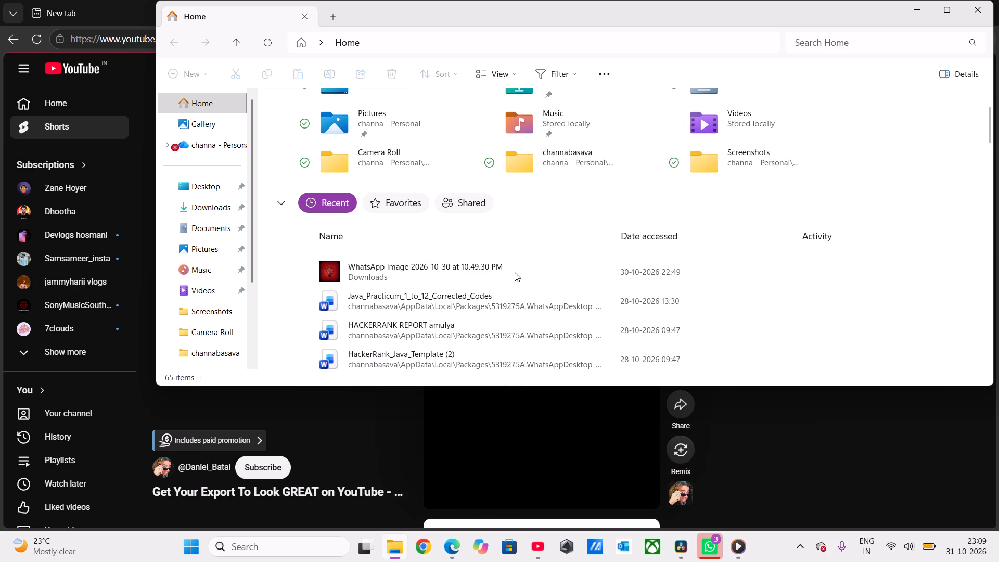
# Look through the Downloads, OneDrive, Home, Desktop and Videos locations for the exported Timeline 1 file.
pyautogui.click(201, 202)
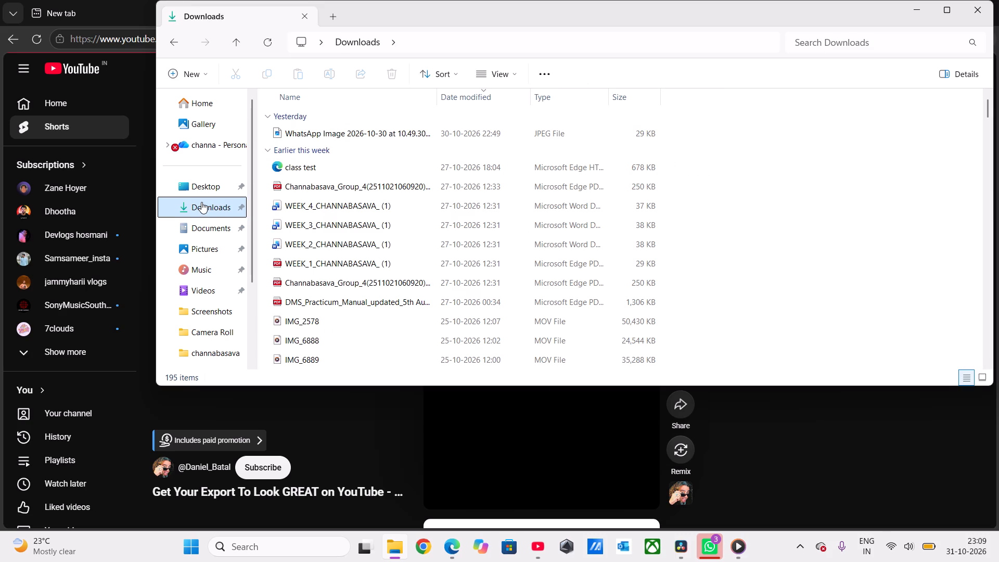
pyautogui.scroll(-17, 380, 248)
pyautogui.scroll(-5, 380, 248)
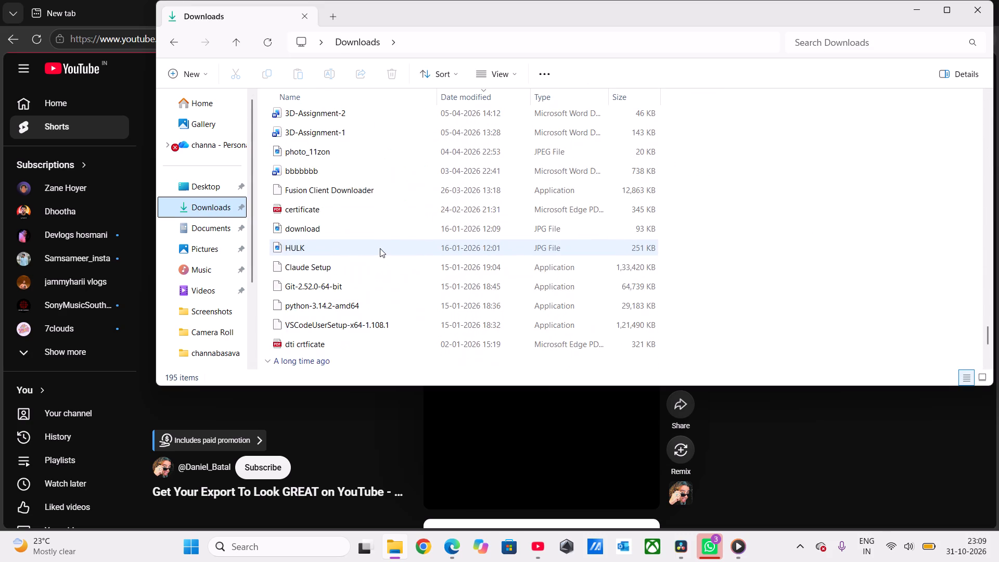
pyautogui.scroll(-17, 380, 248)
pyautogui.scroll(1, 380, 248)
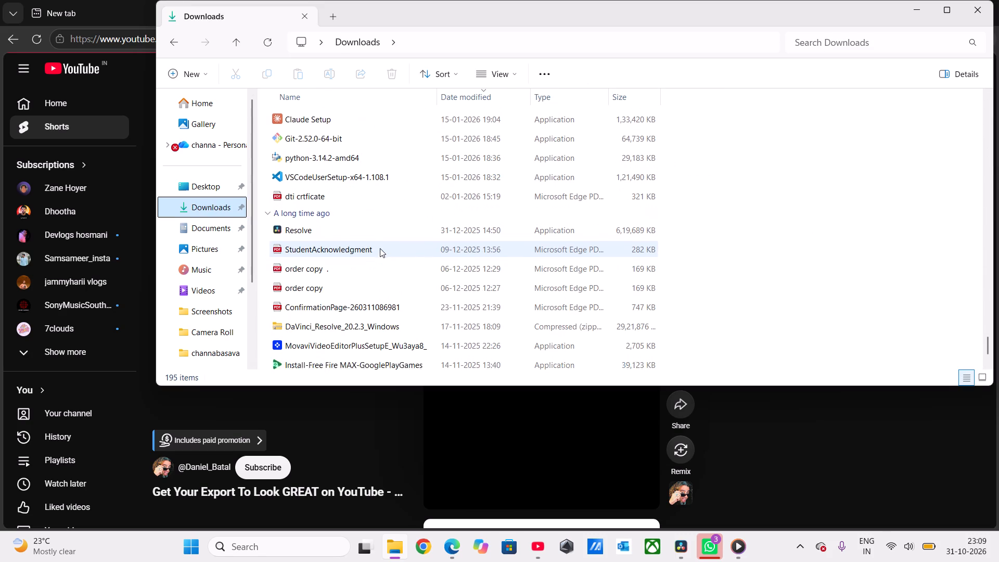
pyautogui.scroll(3, 380, 248)
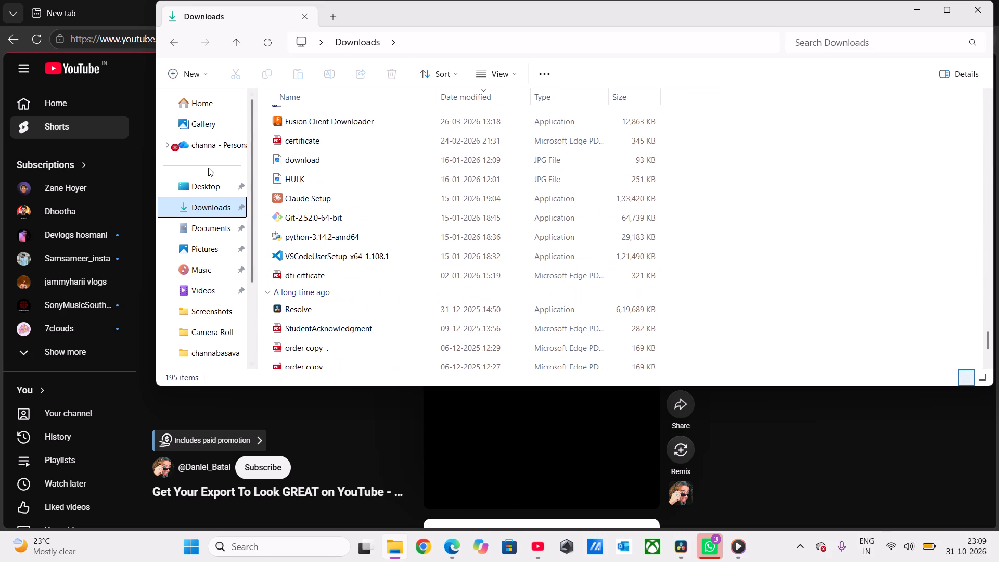
pyautogui.scroll(2, 208, 168)
pyautogui.click(208, 148)
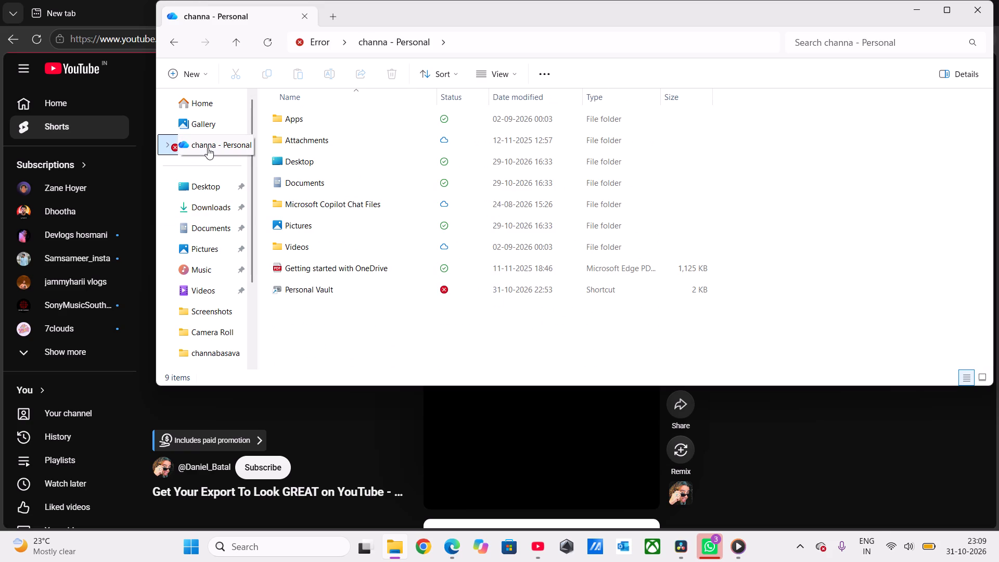
pyautogui.click(212, 108)
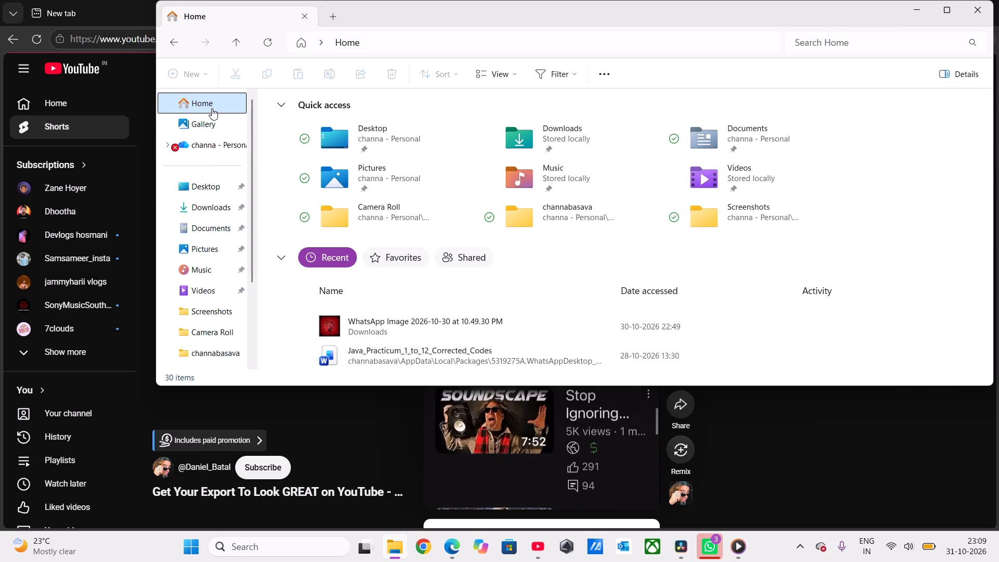
pyautogui.click(211, 187)
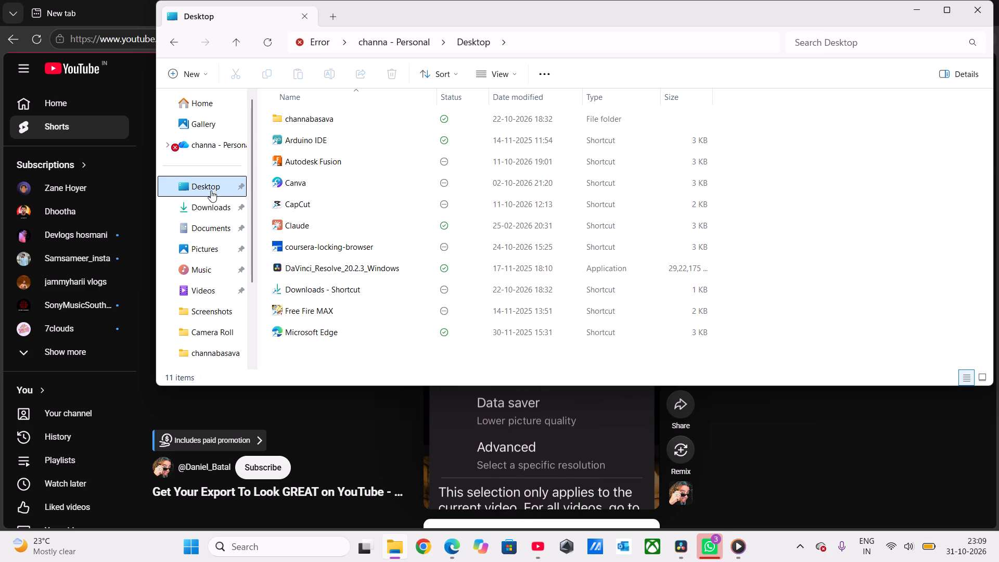
pyautogui.click(210, 289)
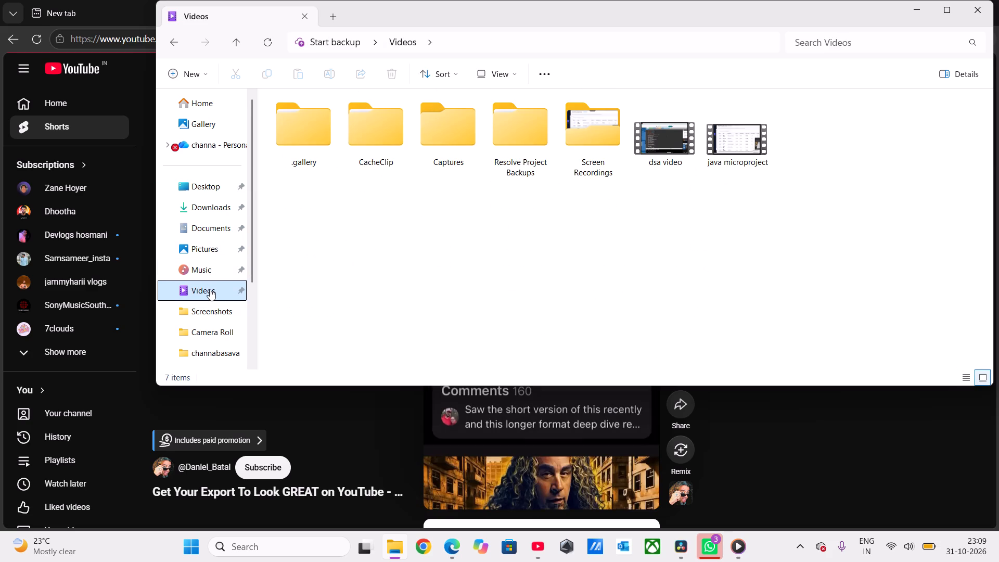
# Switch back to the browser and pause the YouTube short.
pyautogui.click(145, 191)
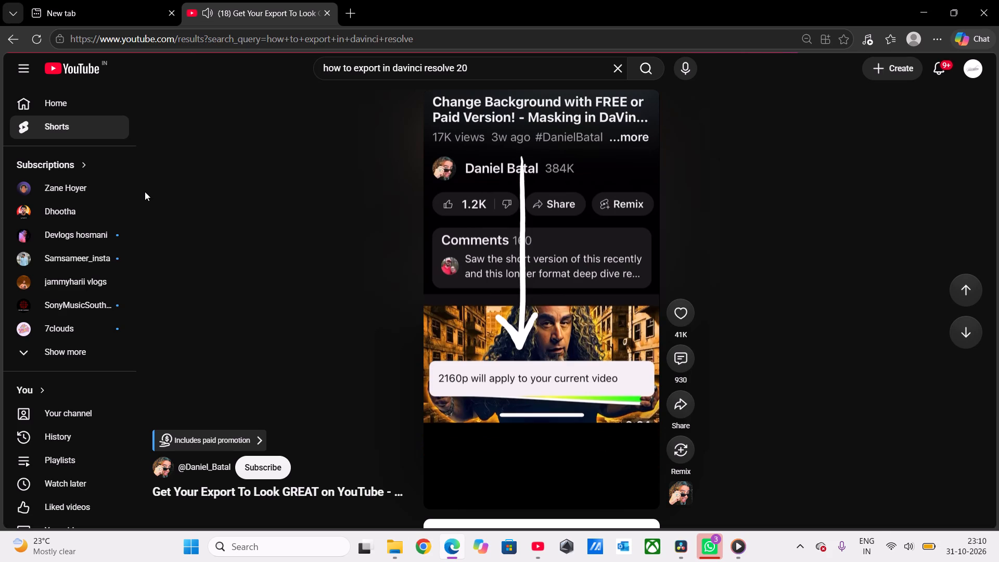
pyautogui.click(468, 357)
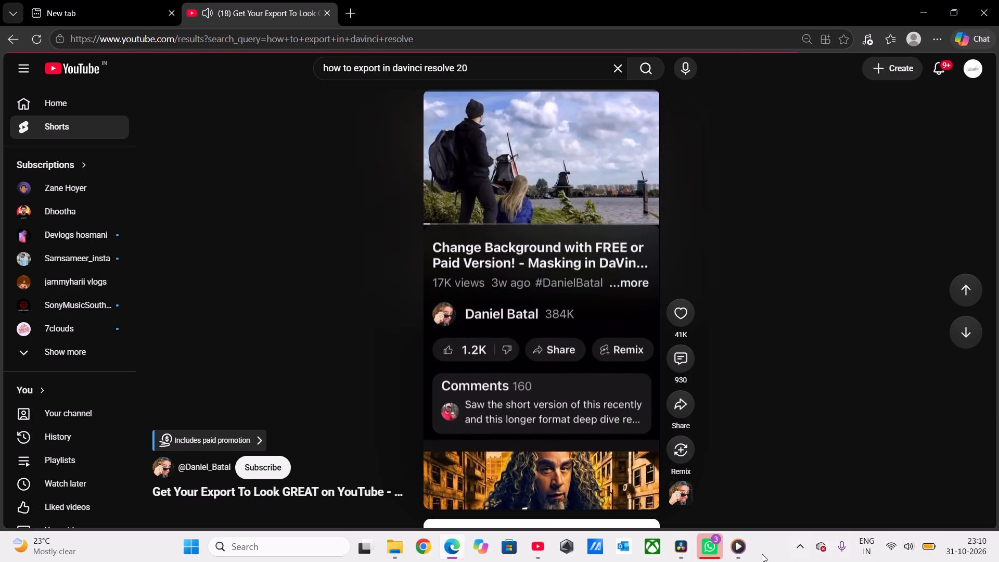
# Switch to DaVinci Resolve and examine the resolution options in the Custom Export video settings, keeping Timeline Resolution.
pyautogui.click(678, 547)
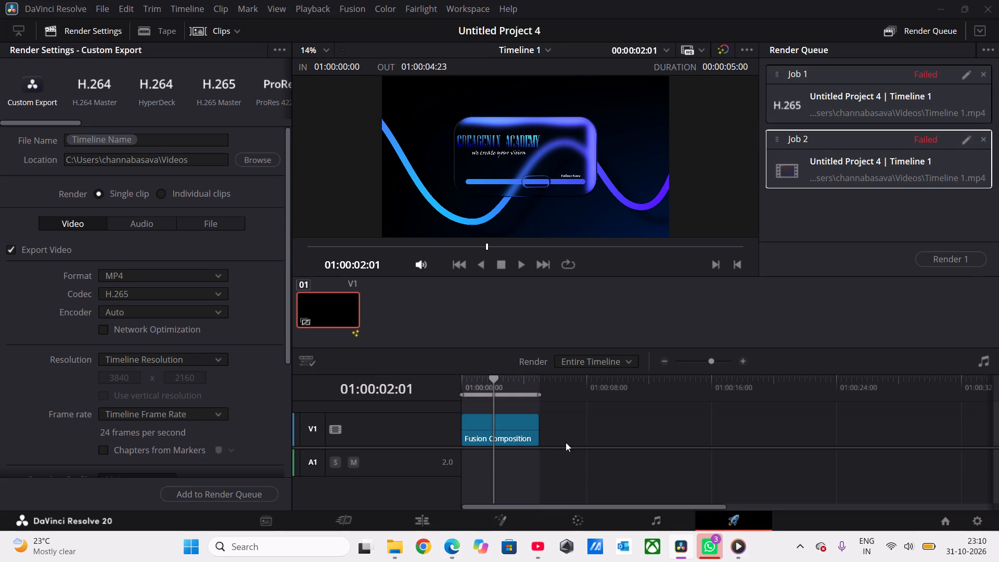
pyautogui.scroll(1, 196, 215)
pyautogui.scroll(-1, 212, 305)
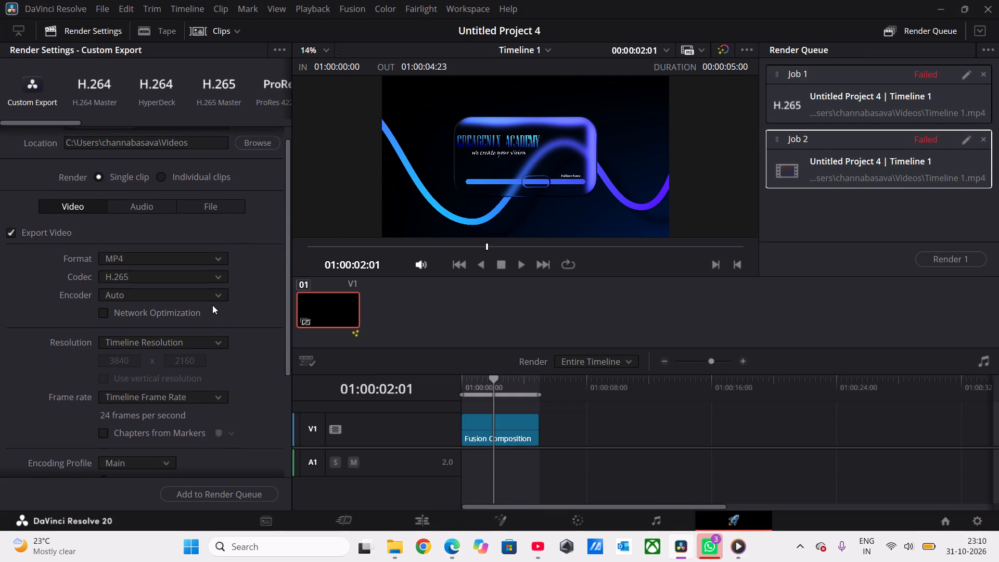
pyautogui.scroll(-1, 212, 305)
pyautogui.click(206, 295)
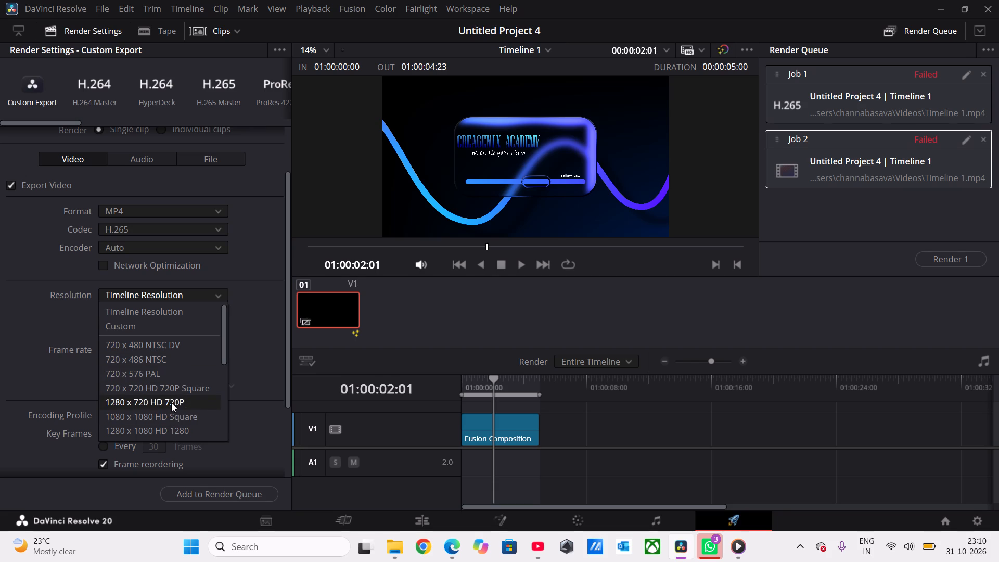
pyautogui.click(232, 272)
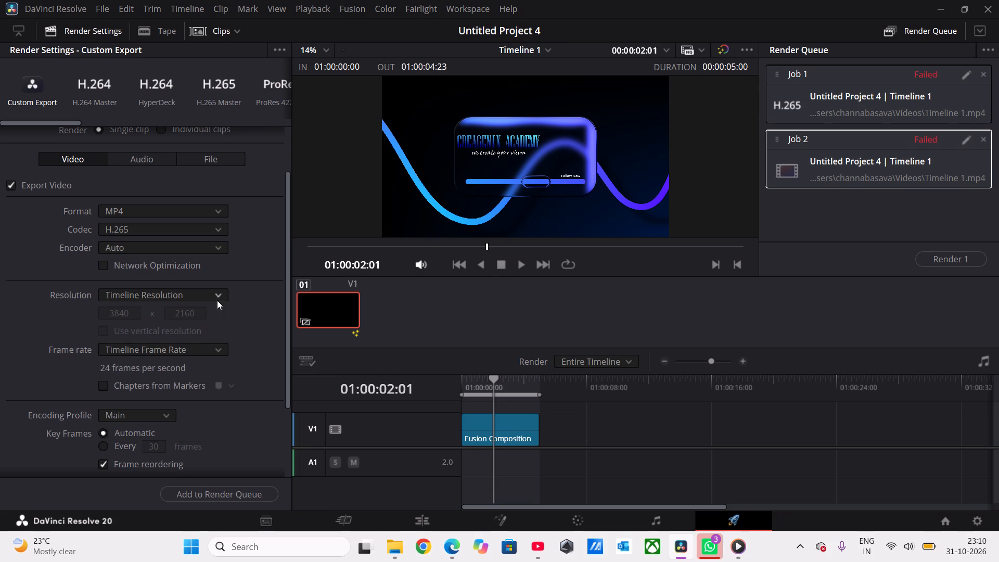
# Open the project settings and choose 1920 x 1080 HD as the video monitoring resolution, leaving the 24p format.
pyautogui.click(975, 519)
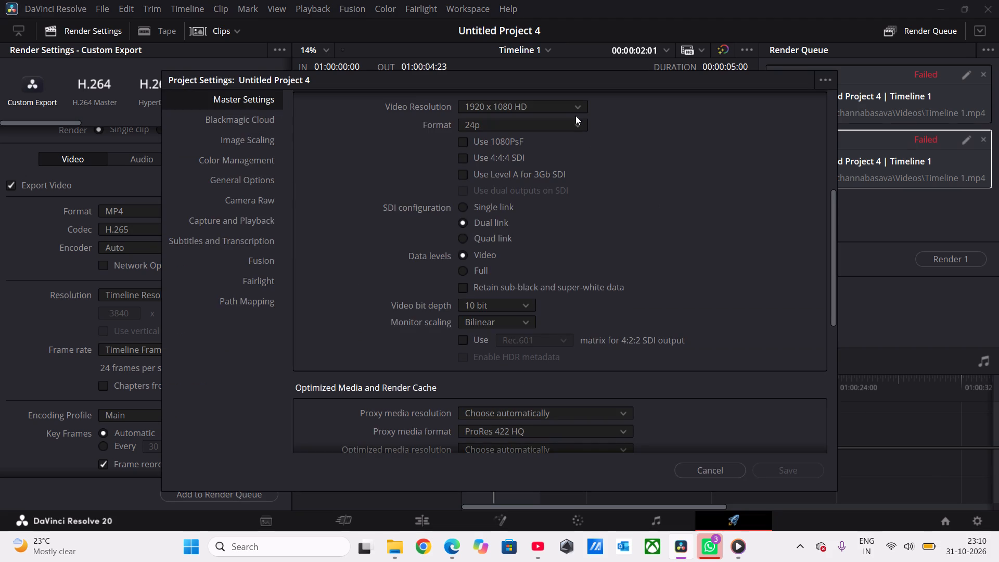
pyautogui.click(575, 103)
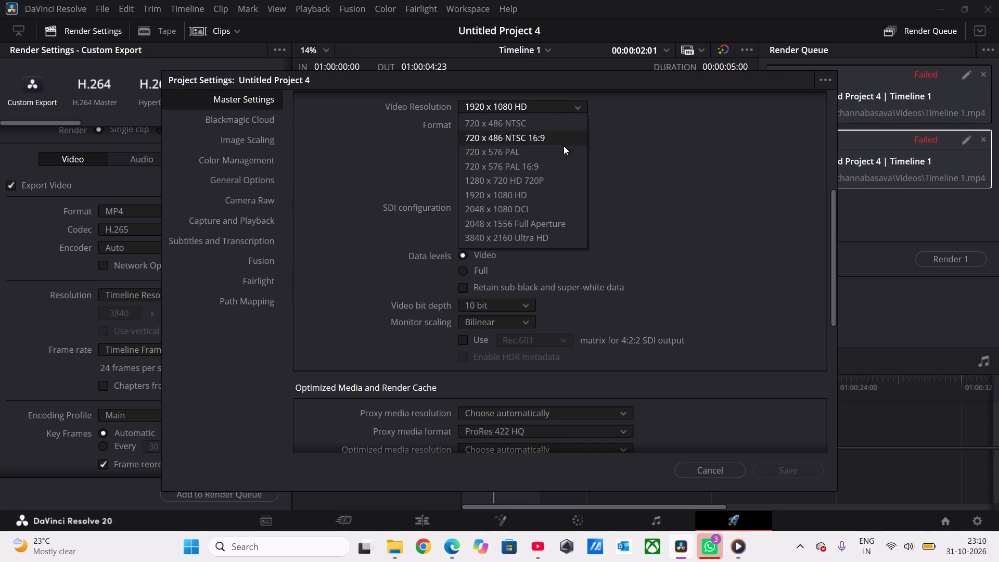
pyautogui.click(541, 194)
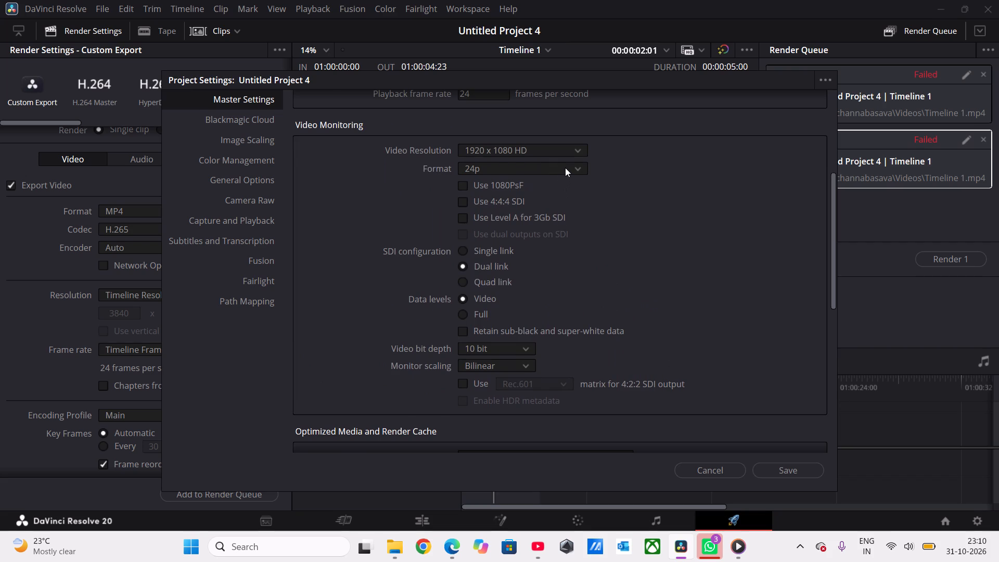
pyautogui.click(565, 168)
pyautogui.click(616, 192)
# Set the project's timeline resolution to 1920 x 1080 HD in the master settings.
pyautogui.scroll(1, 616, 192)
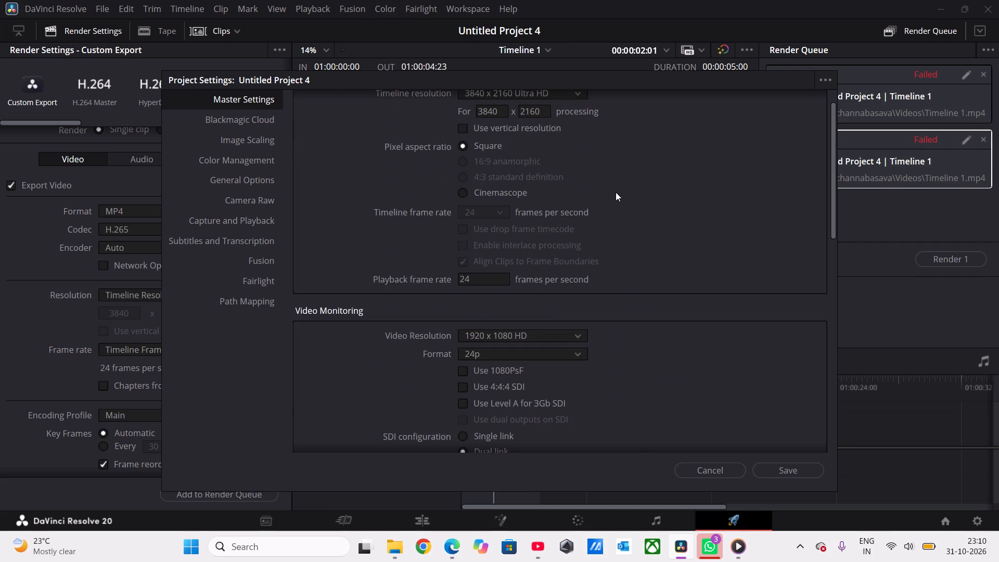
pyautogui.scroll(2, 616, 192)
pyautogui.click(574, 124)
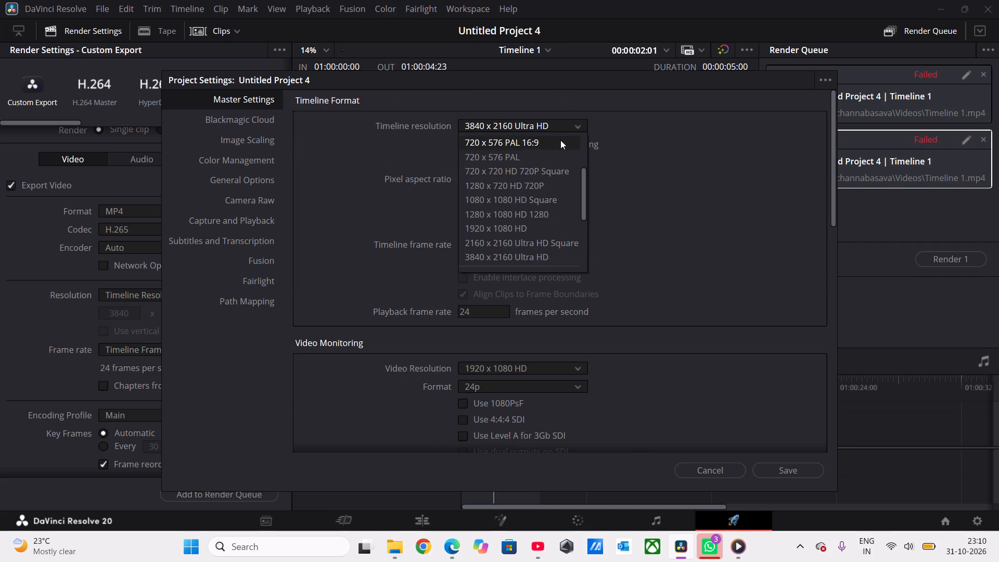
pyautogui.click(536, 225)
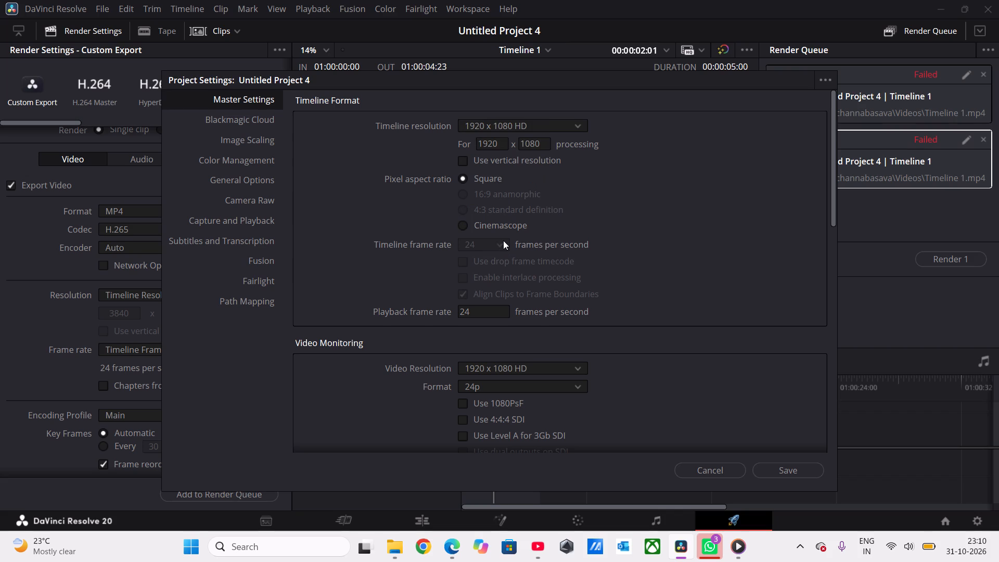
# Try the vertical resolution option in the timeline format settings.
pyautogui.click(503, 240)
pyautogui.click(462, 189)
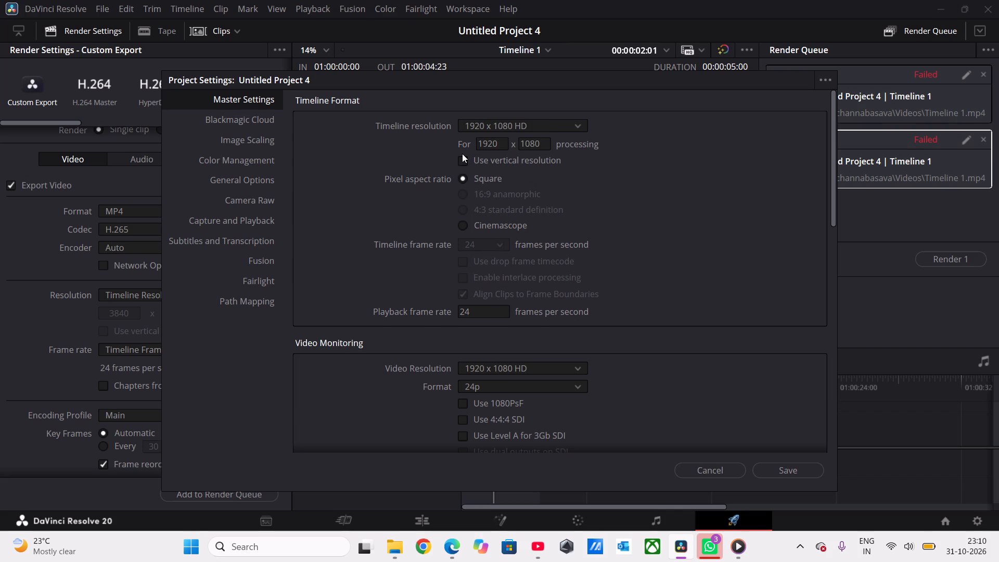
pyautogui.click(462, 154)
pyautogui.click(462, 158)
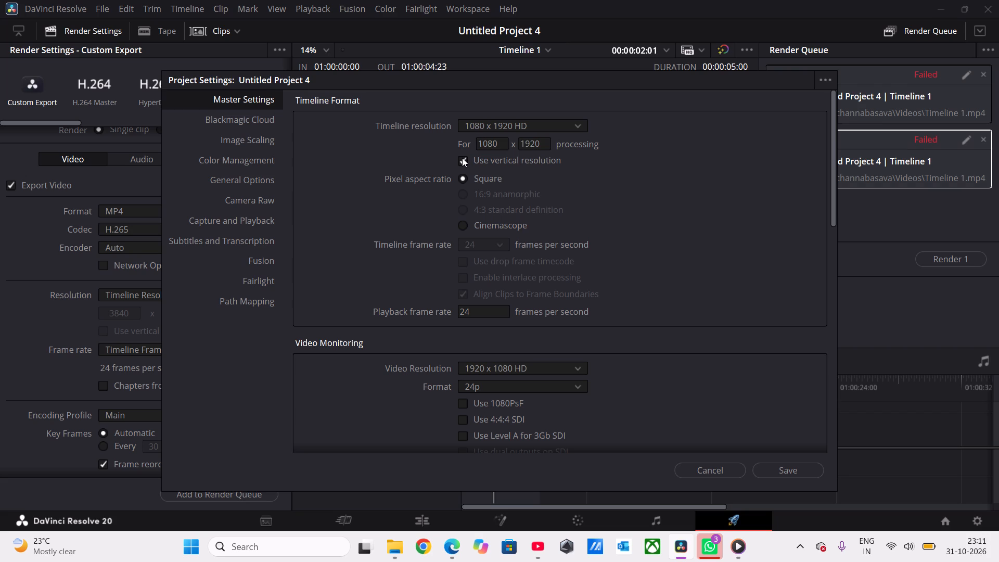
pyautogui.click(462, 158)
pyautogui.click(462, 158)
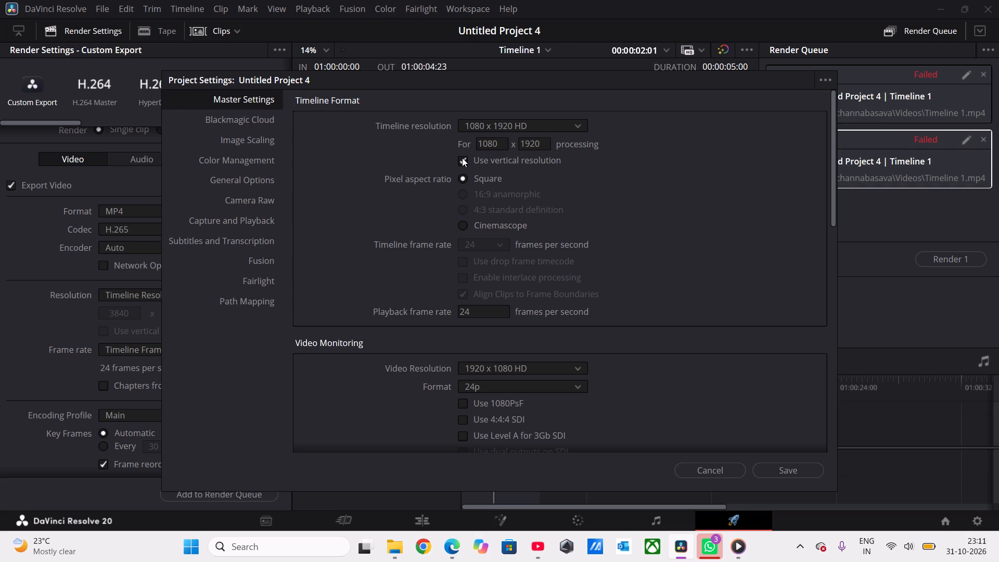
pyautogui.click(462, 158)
# Set the playback frame rate to 30 frames per second and save the project settings.
pyautogui.scroll(-1, 588, 290)
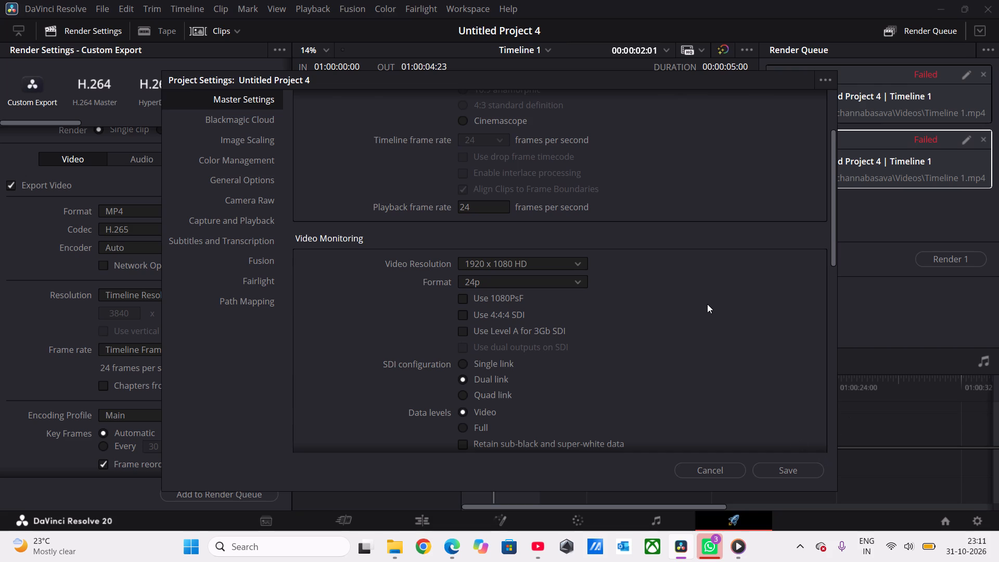
pyautogui.scroll(1, 707, 304)
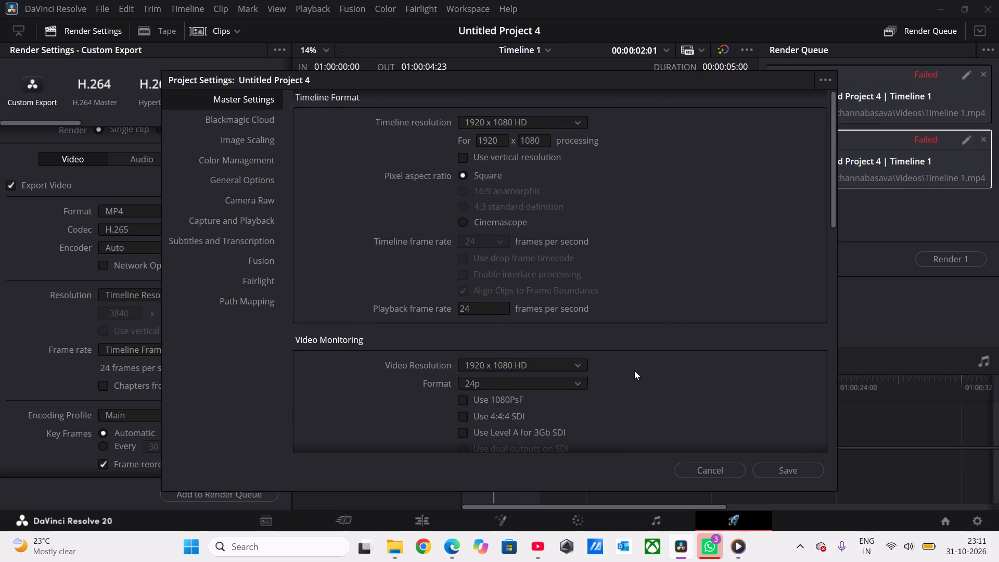
pyautogui.click(491, 311)
pyautogui.press('BackSpace')
pyautogui.press('BackSpace')
pyautogui.press('BackSpace')
pyautogui.write('30')
pyautogui.click(805, 465)
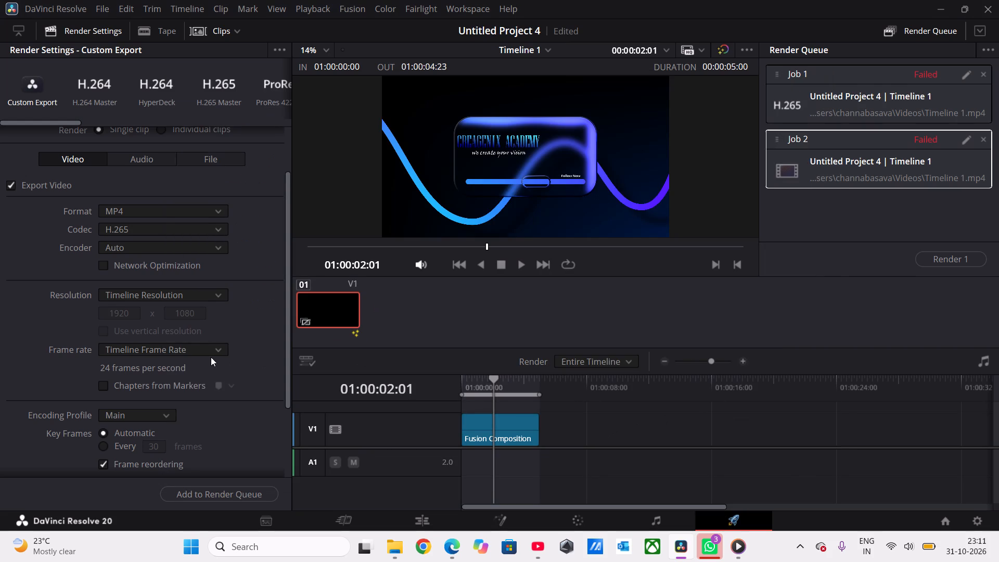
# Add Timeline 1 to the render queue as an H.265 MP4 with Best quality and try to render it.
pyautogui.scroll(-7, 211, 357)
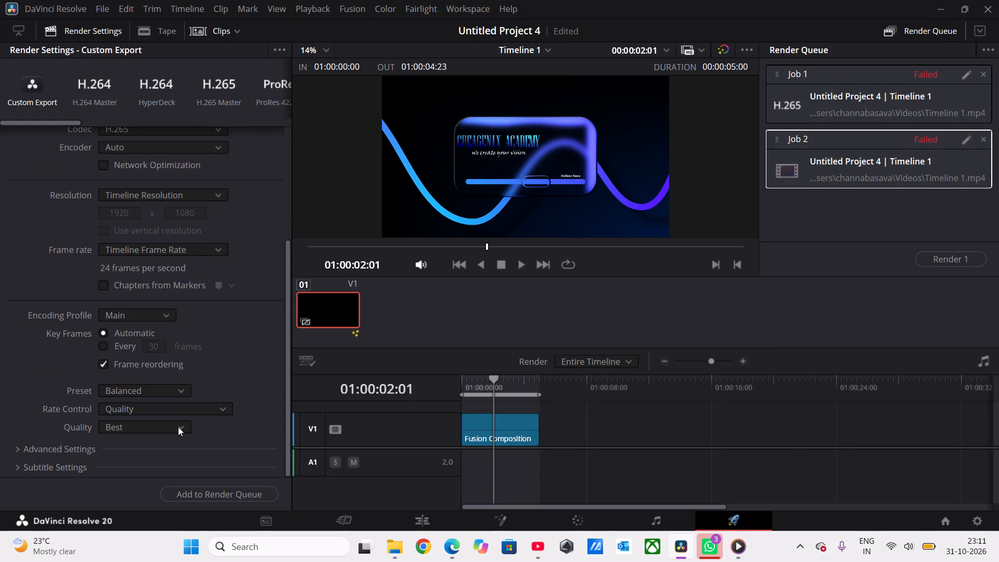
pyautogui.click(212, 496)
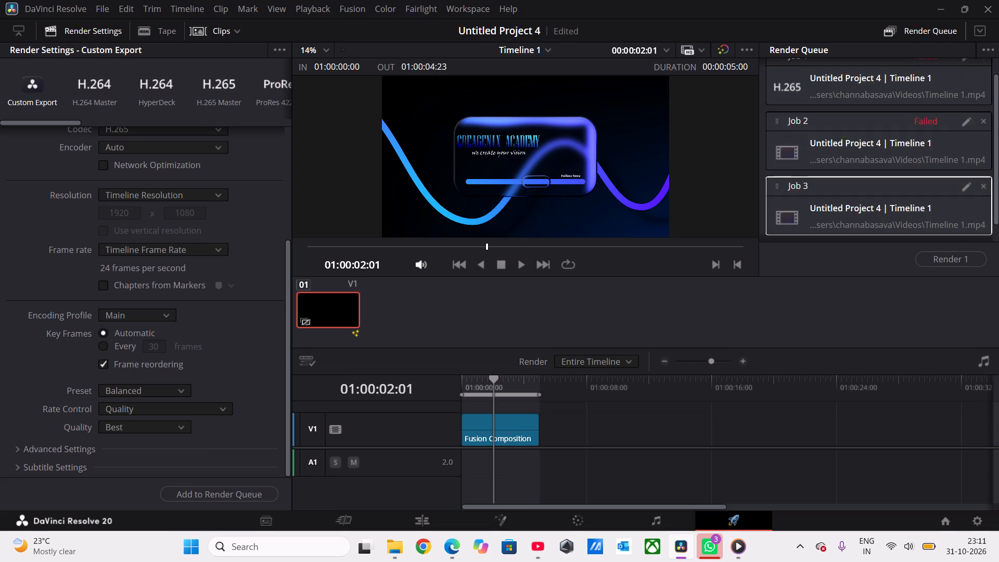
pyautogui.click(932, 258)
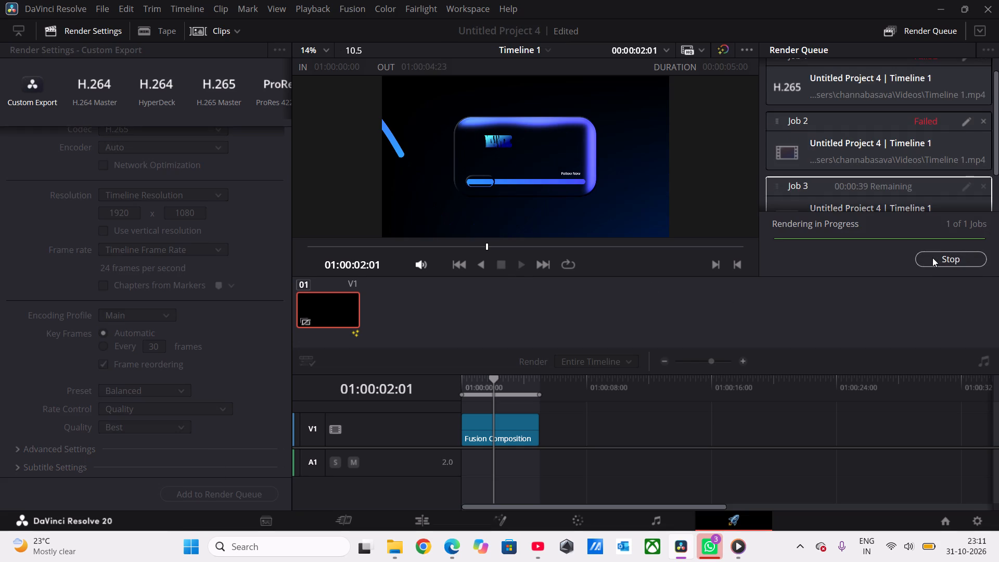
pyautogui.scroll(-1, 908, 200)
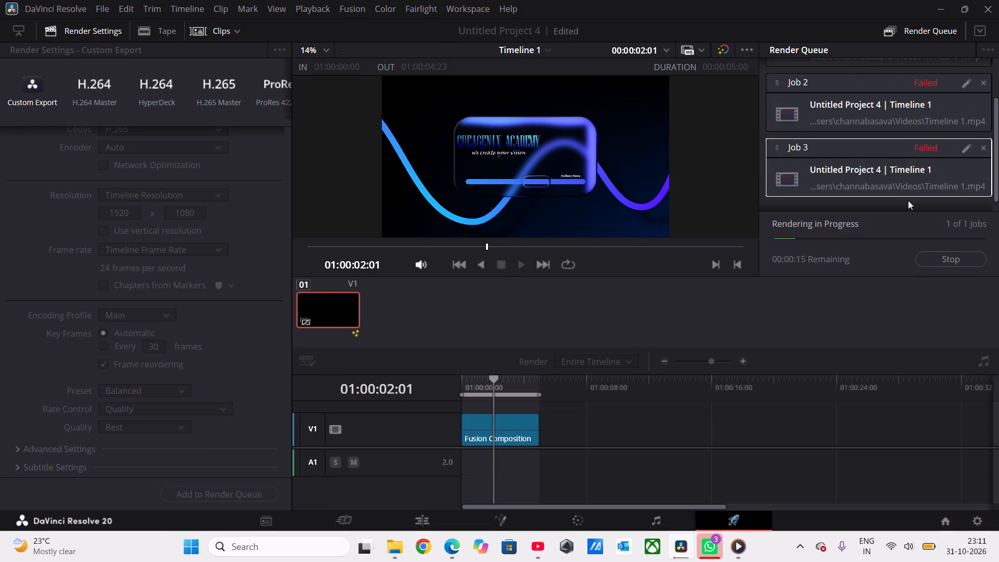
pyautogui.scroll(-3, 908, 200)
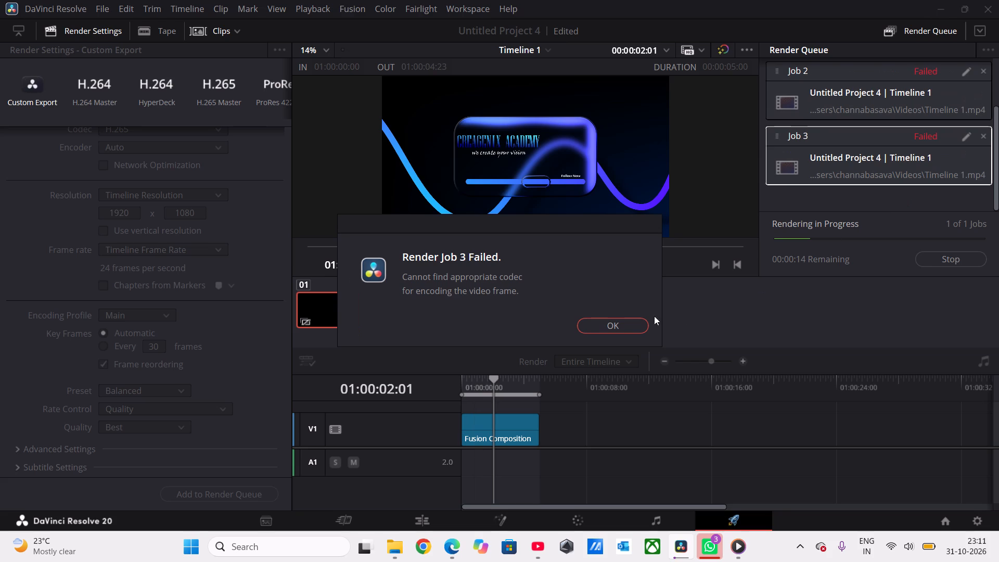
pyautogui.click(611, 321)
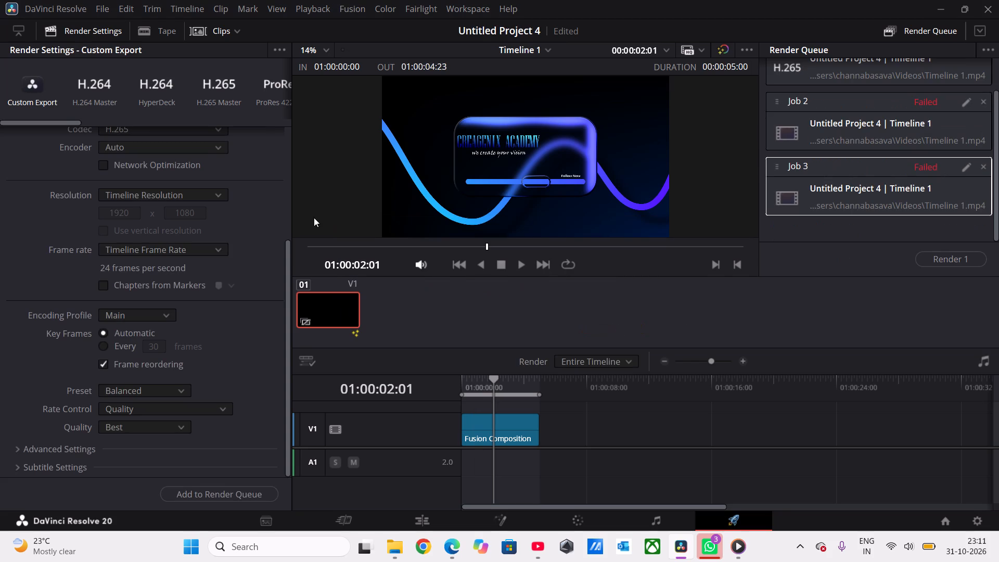
# Change the export codec to H.264, add Timeline 1 to the render queue and render the new job.
pyautogui.scroll(1, 147, 143)
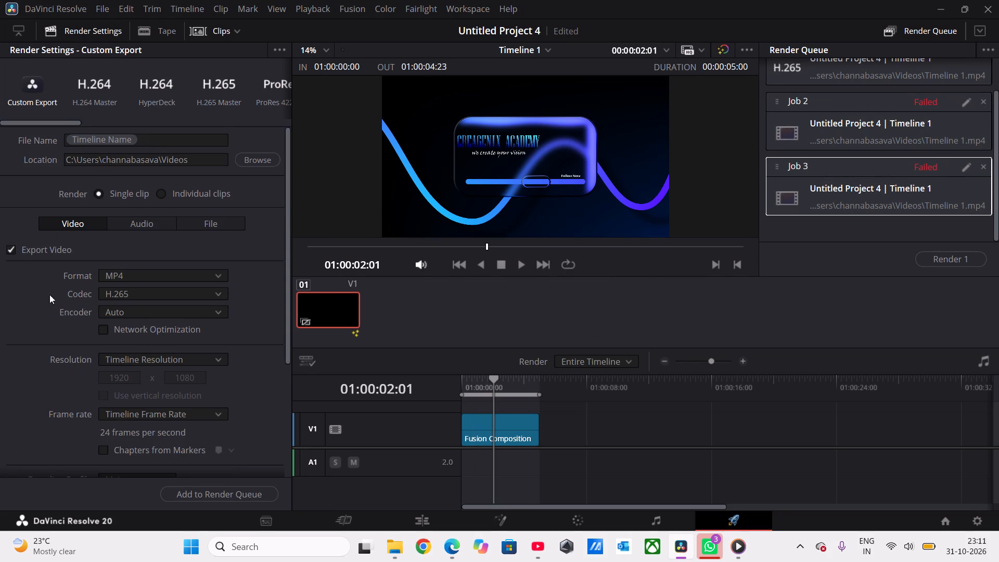
pyautogui.click(126, 293)
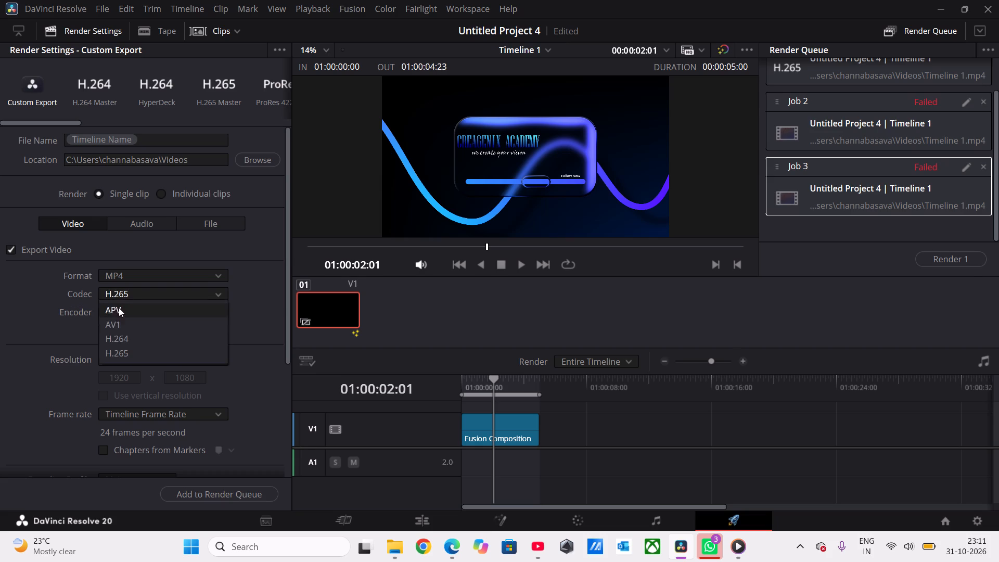
pyautogui.click(113, 337)
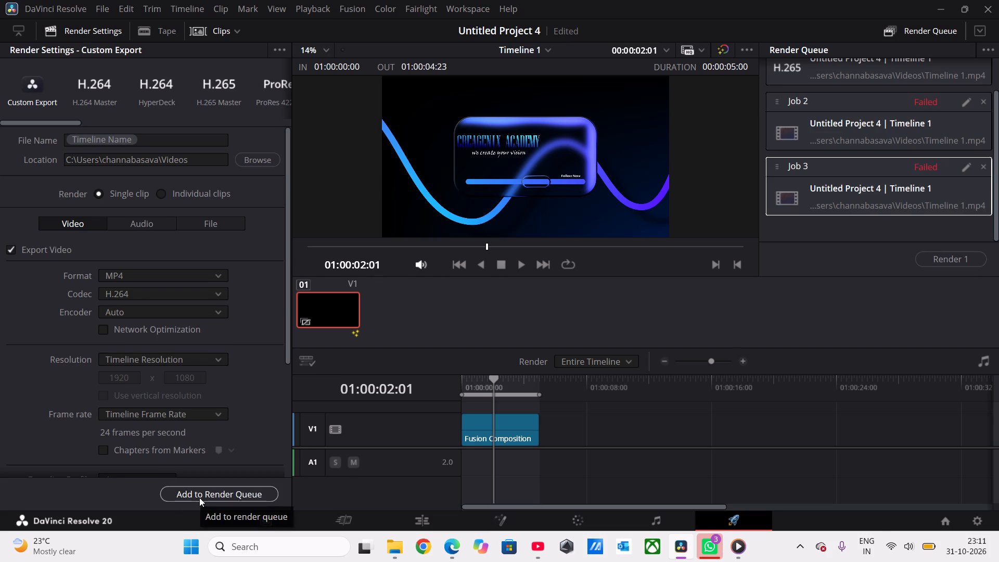
pyautogui.click(199, 497)
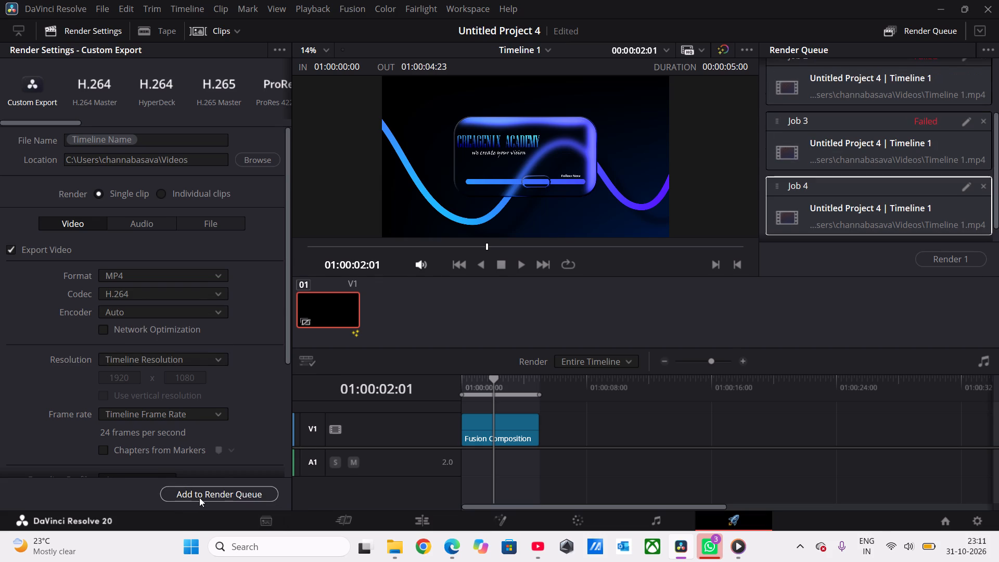
pyautogui.click(971, 263)
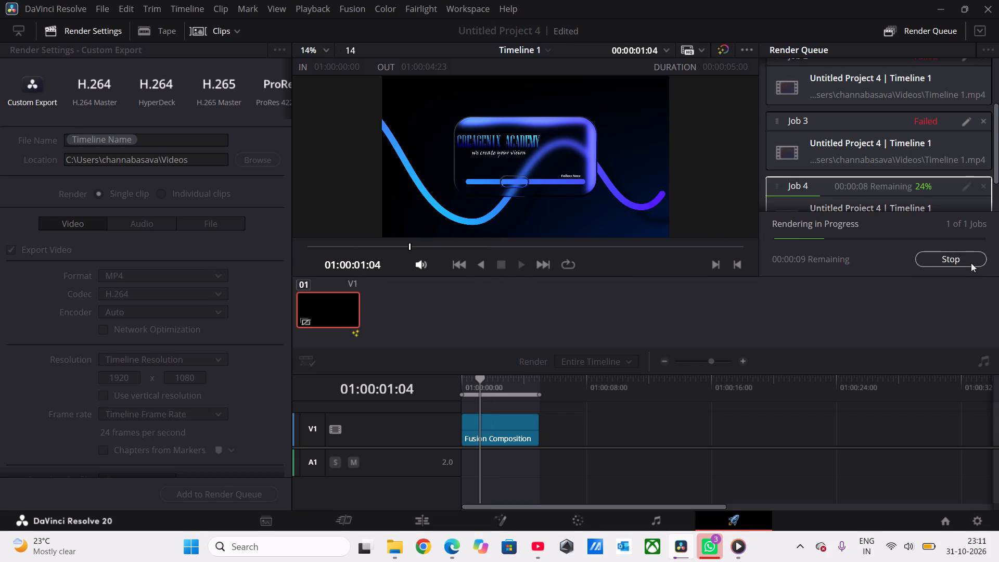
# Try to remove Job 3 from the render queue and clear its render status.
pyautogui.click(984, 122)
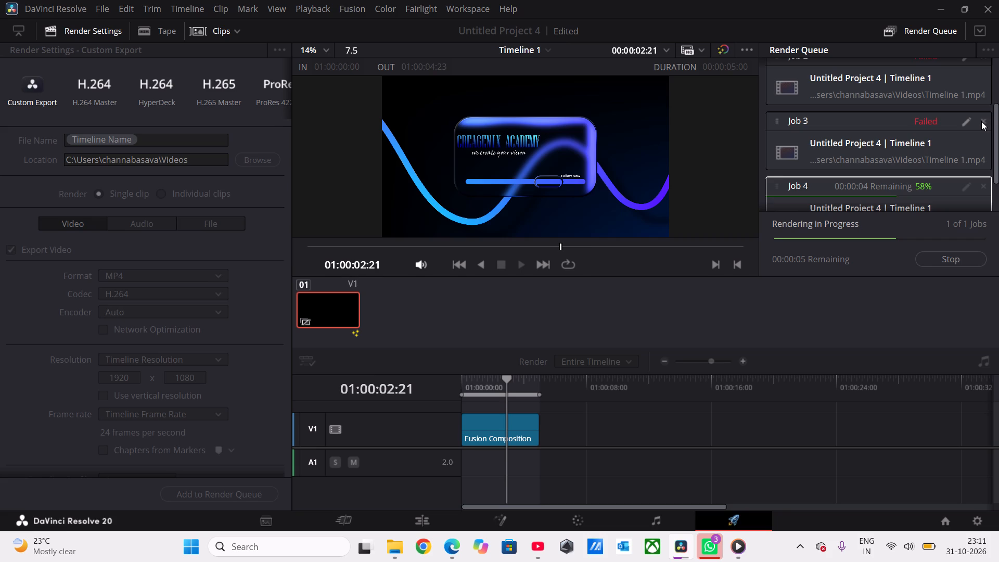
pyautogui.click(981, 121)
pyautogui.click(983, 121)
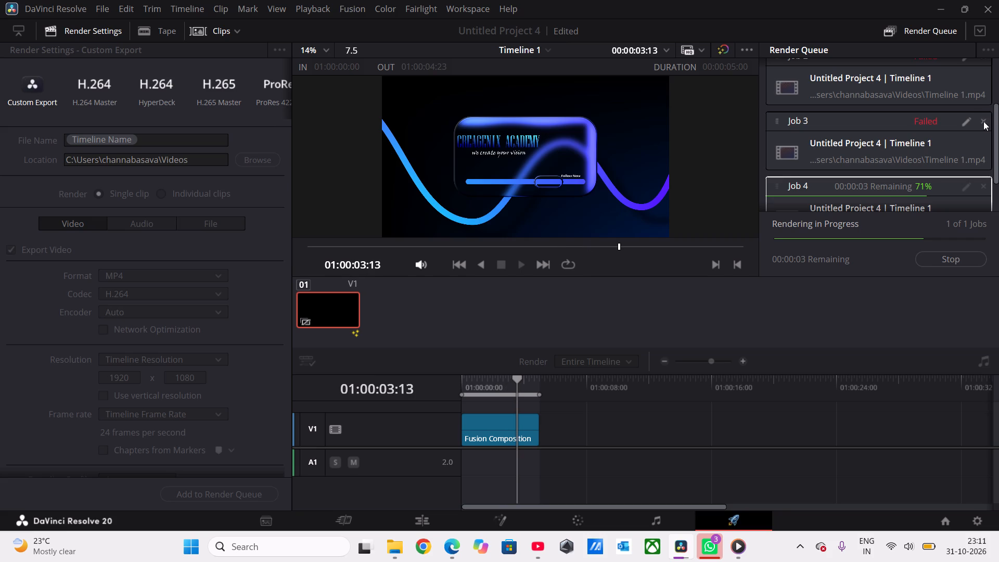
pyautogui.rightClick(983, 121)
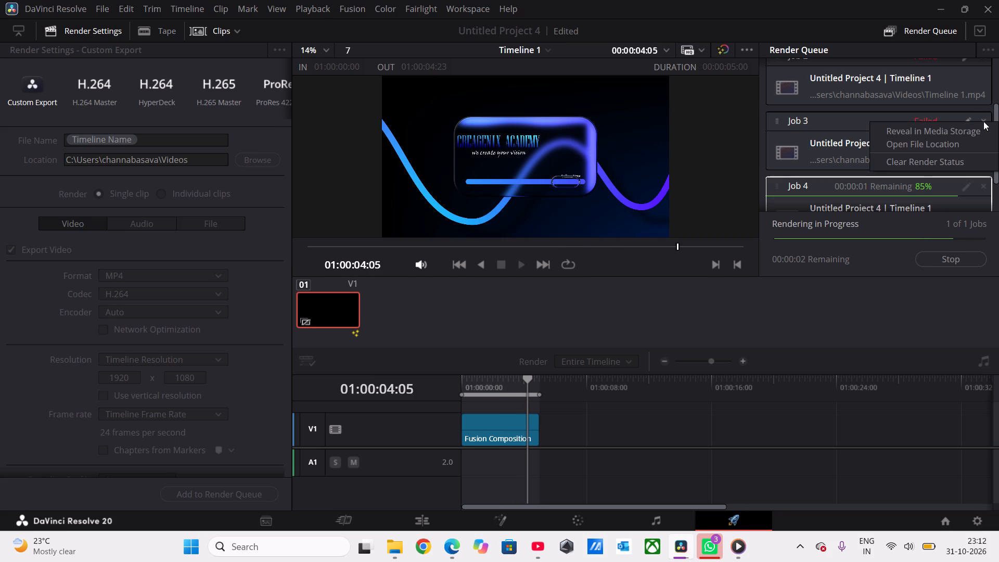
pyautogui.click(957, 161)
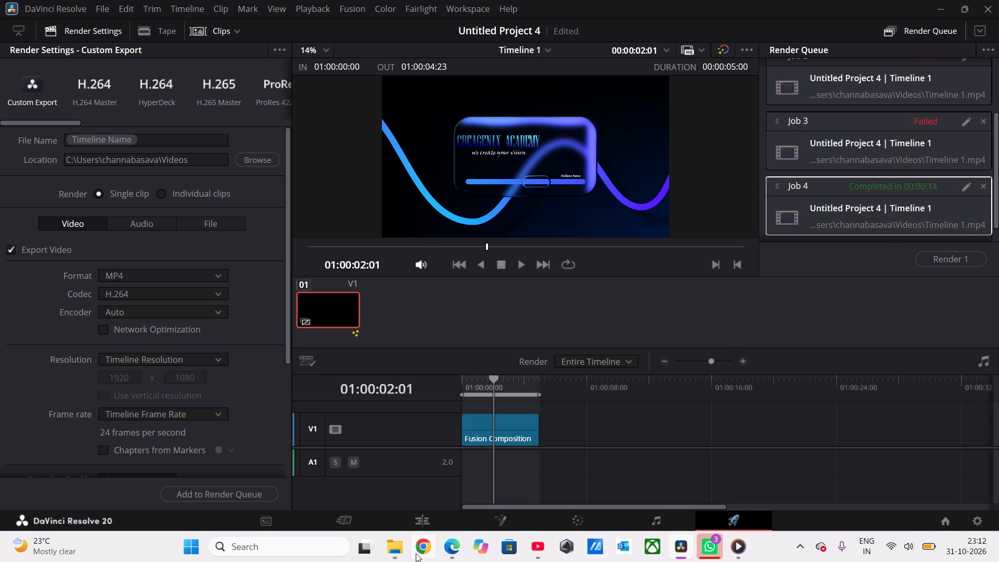
# Switch to File Explorer, look through the Videos, personal OneDrive and Home locations for the rendered video, and return to DaVinci Resolve.
pyautogui.click(392, 548)
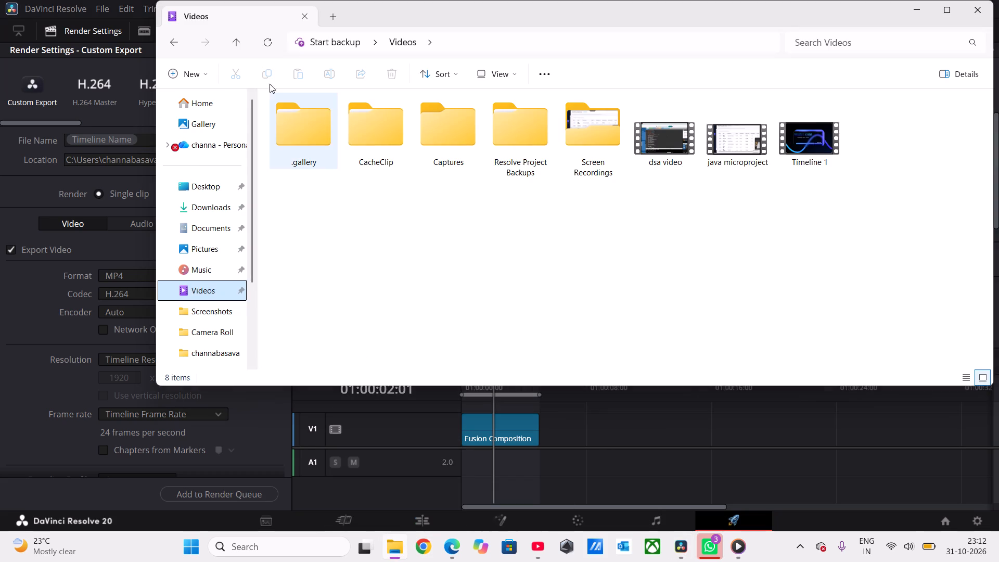
pyautogui.click(211, 144)
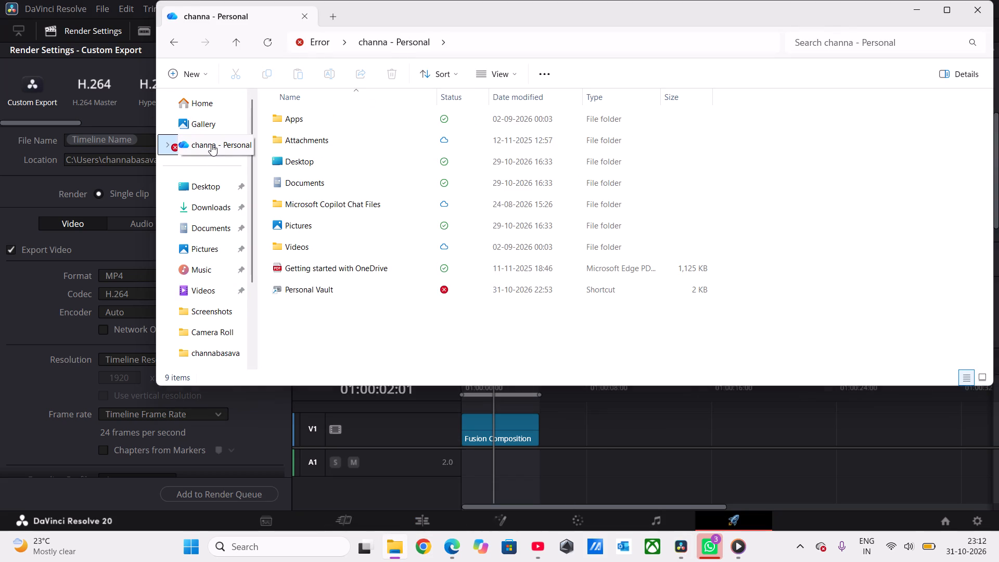
pyautogui.click(215, 97)
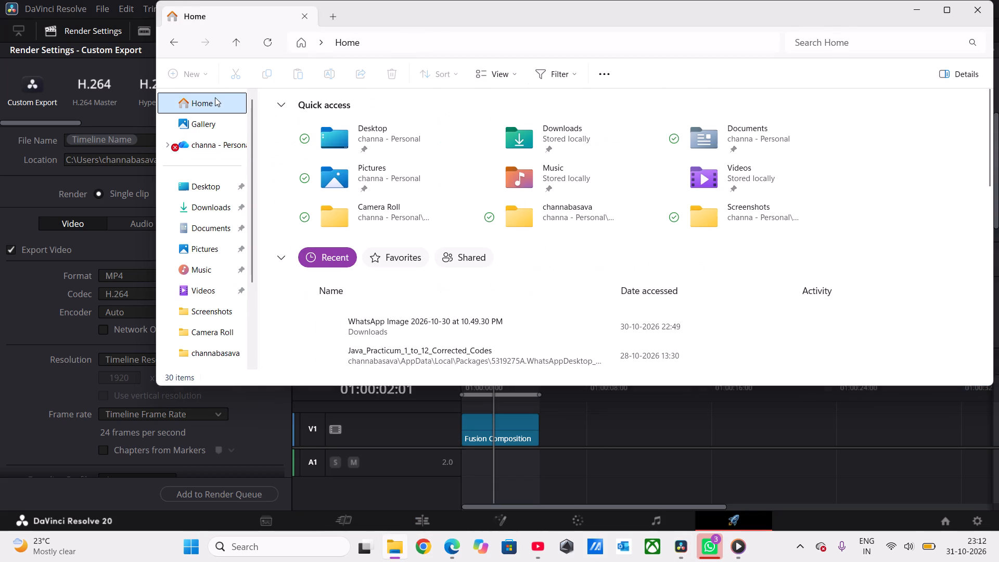
pyautogui.scroll(1, 420, 300)
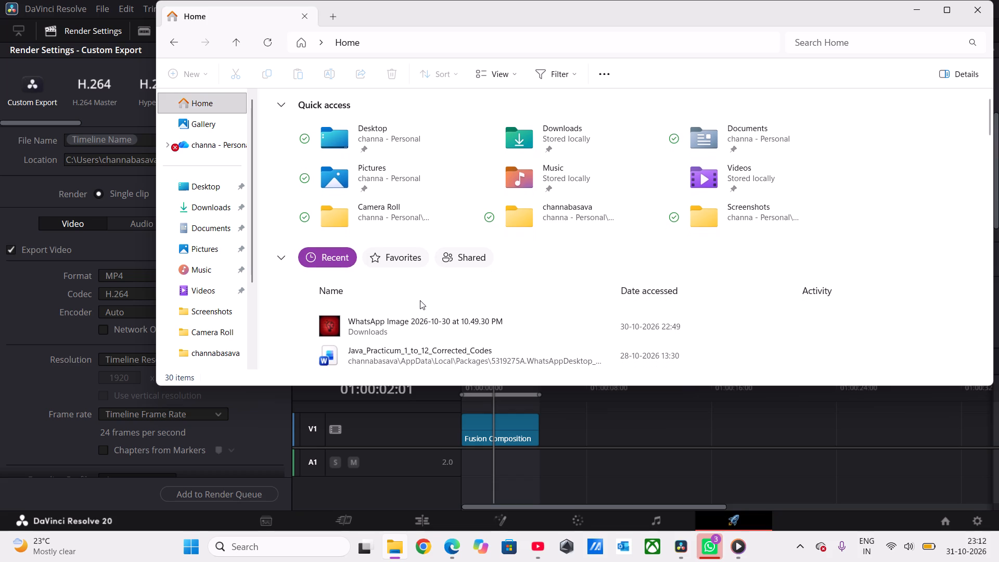
pyautogui.click(655, 414)
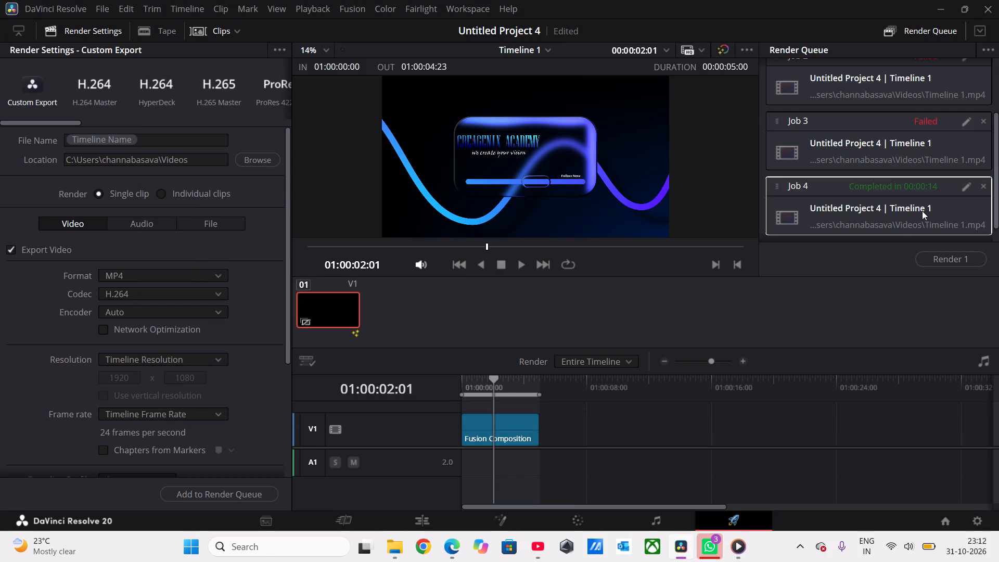
# Re-render Job 4 of Timeline 1 from the render queue.
pyautogui.moveTo(922, 211); pyautogui.dragTo(845, 215)
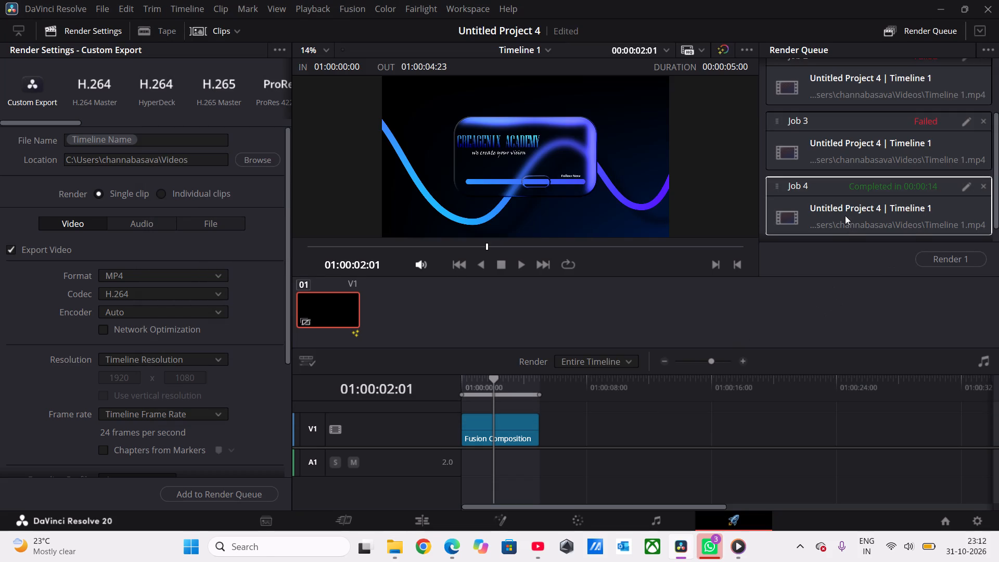
pyautogui.click(845, 215)
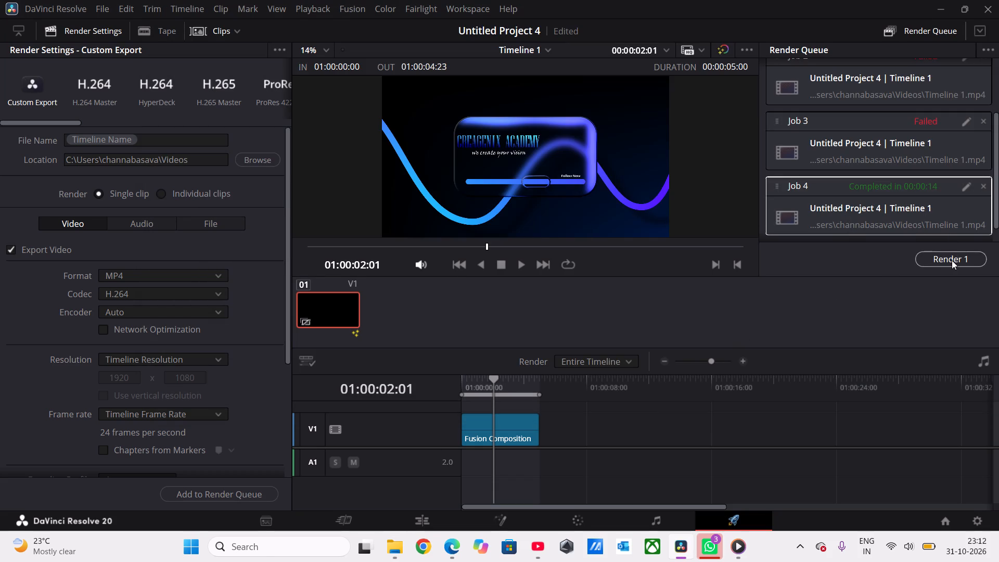
pyautogui.click(952, 260)
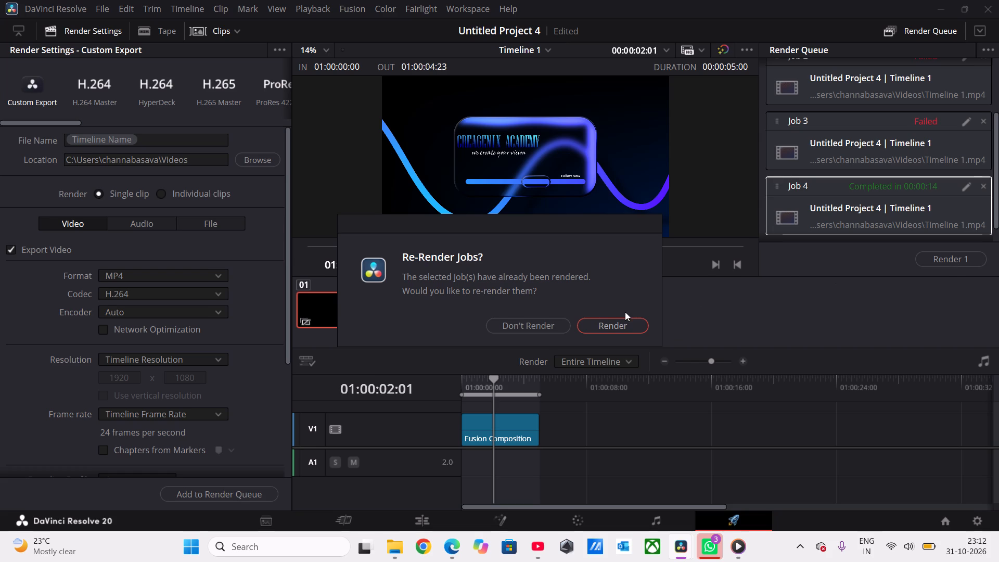
pyautogui.click(615, 327)
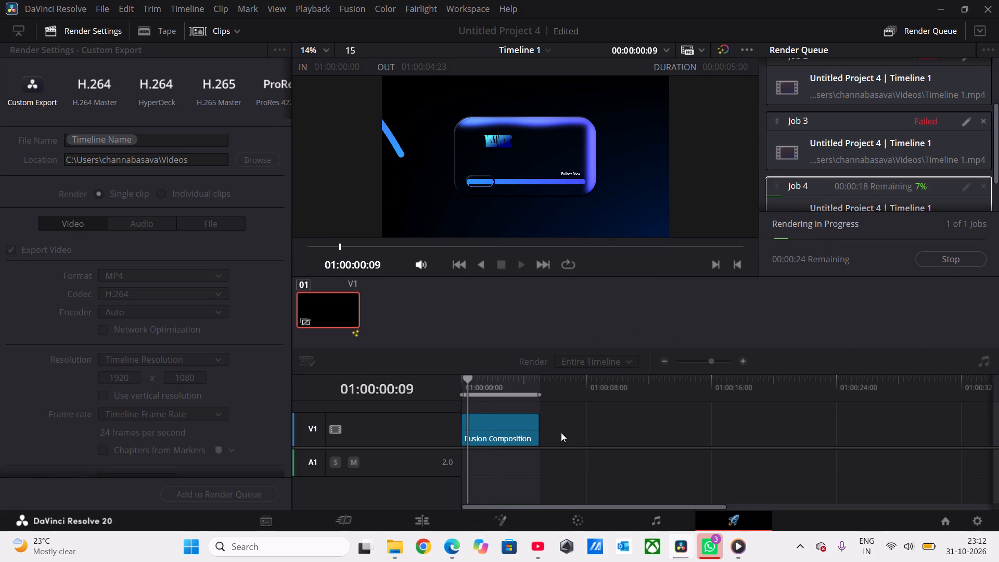
# Switch to File Explorer and look through This PC, Network and Gallery for the rendered Timeline 1 video.
pyautogui.click(390, 551)
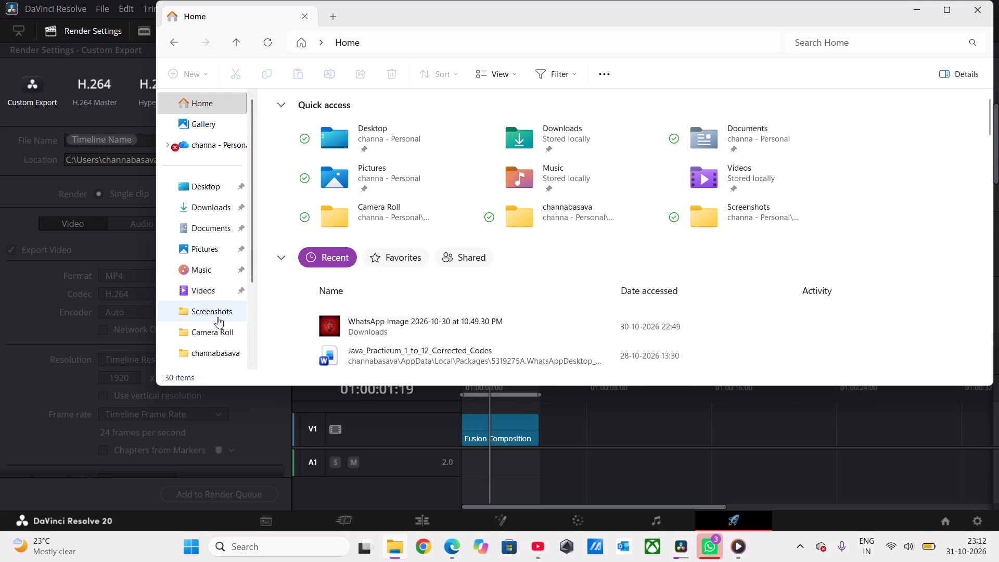
pyautogui.scroll(-3, 217, 317)
pyautogui.click(206, 303)
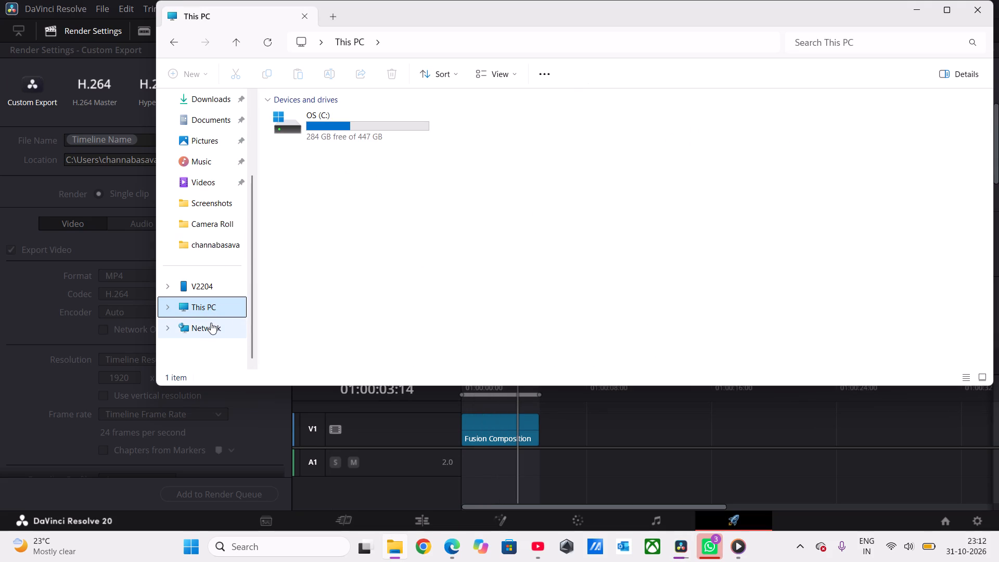
pyautogui.click(211, 323)
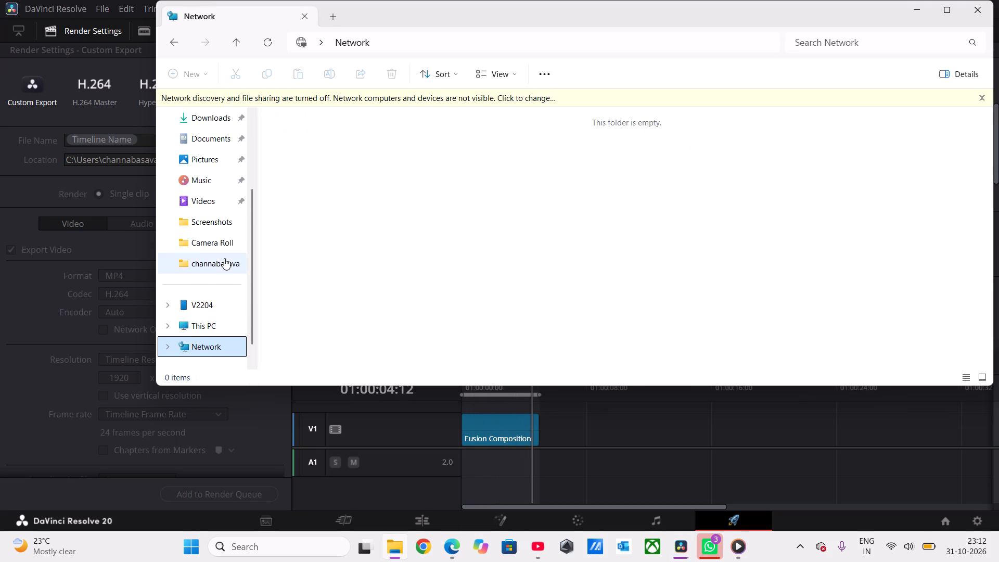
pyautogui.scroll(6, 215, 238)
pyautogui.click(214, 118)
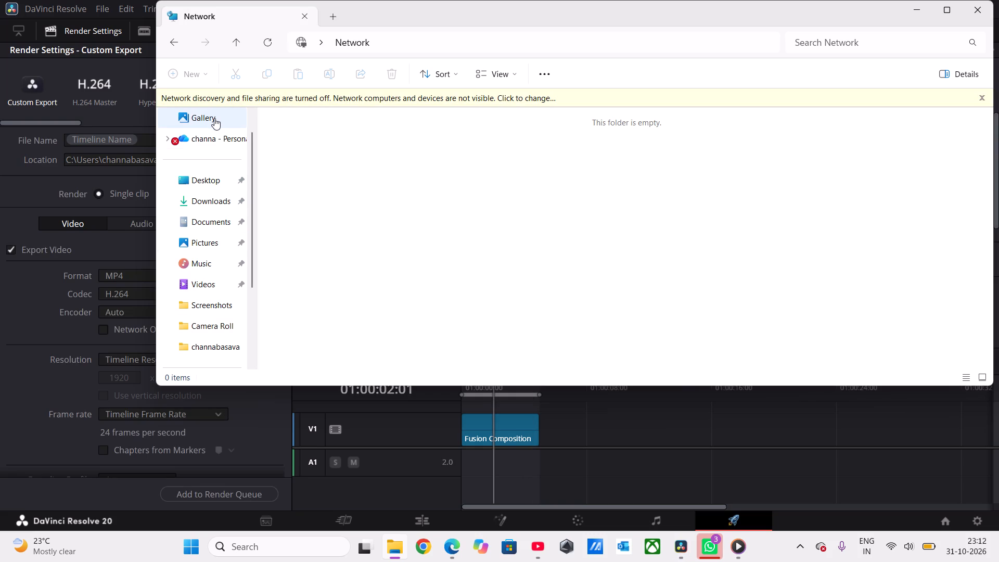
pyautogui.scroll(4, 210, 191)
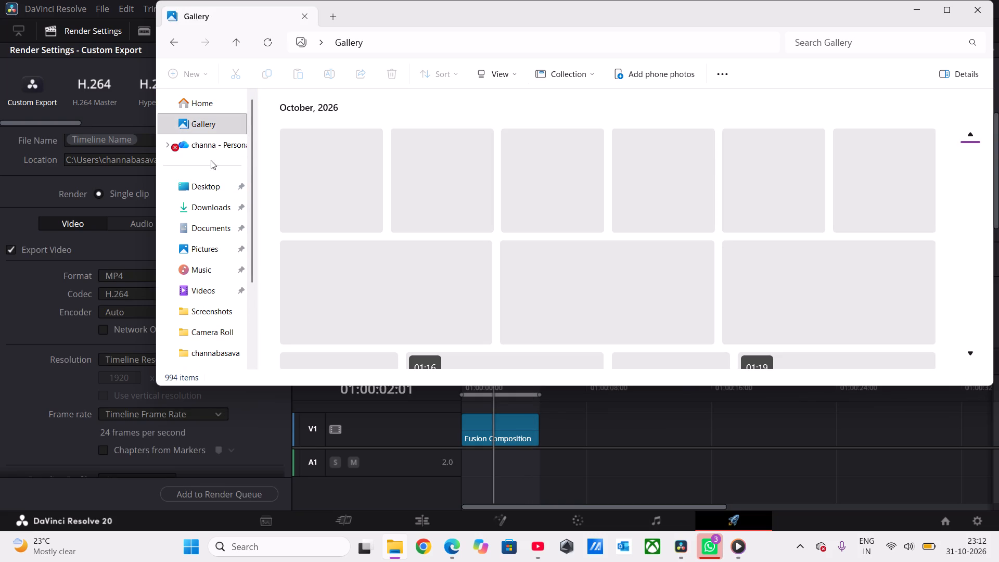
# Refresh the Home location, look through its recent files for the rendered video, and return to DaVinci Resolve.
pyautogui.click(212, 104)
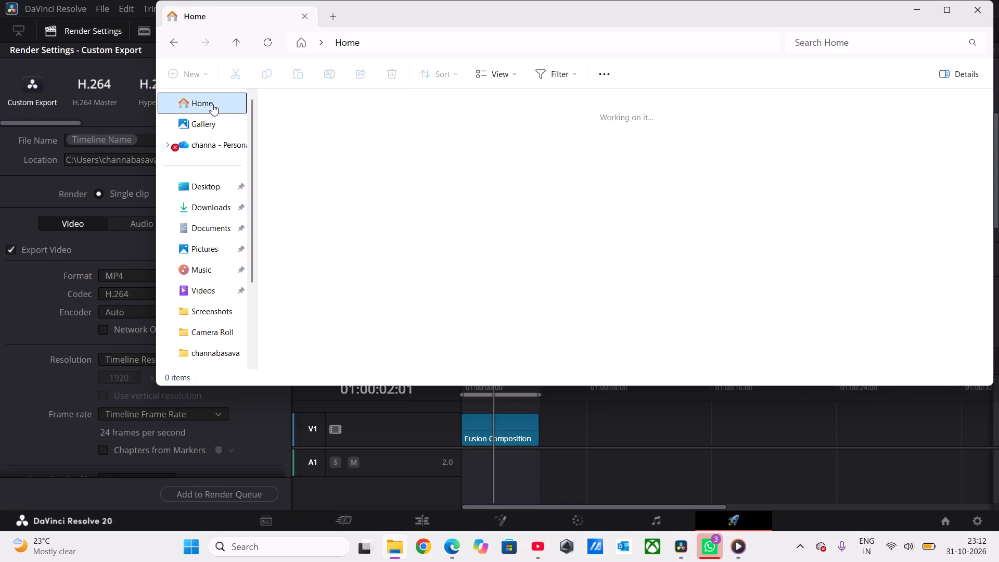
pyautogui.scroll(3, 436, 231)
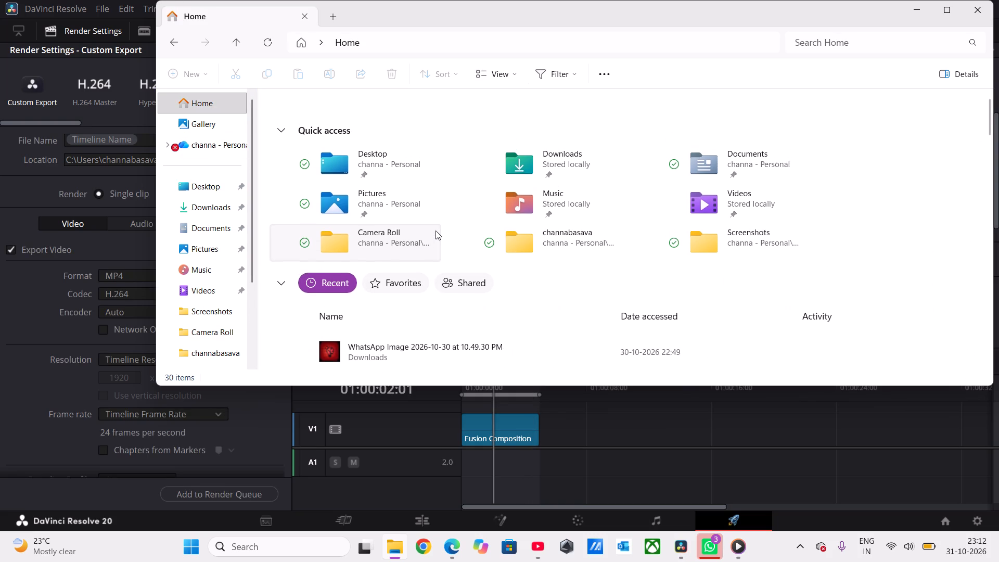
pyautogui.scroll(9, 436, 231)
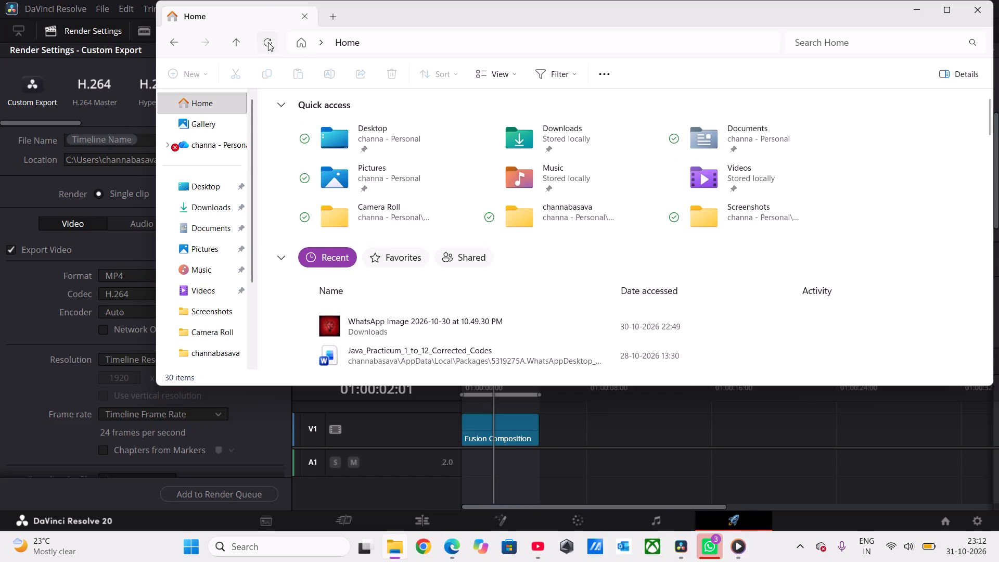
pyautogui.click(268, 42)
pyautogui.scroll(-16, 415, 282)
pyautogui.scroll(2, 415, 282)
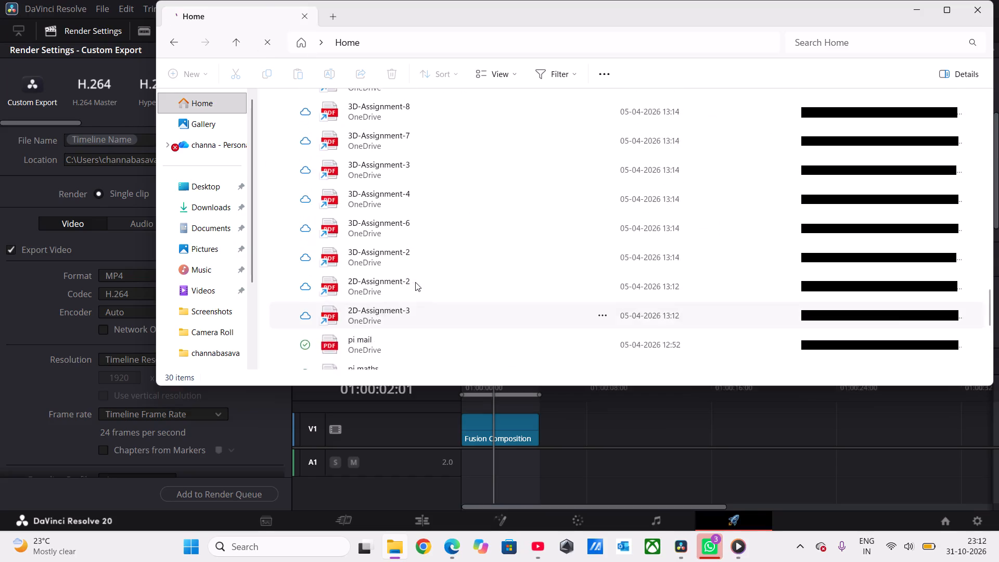
pyautogui.scroll(7, 415, 282)
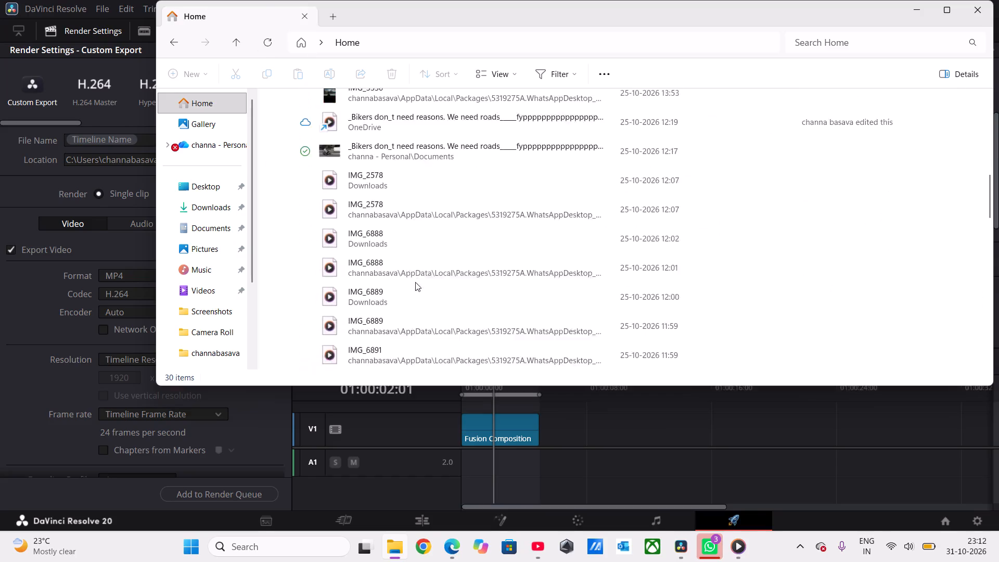
pyautogui.scroll(4, 415, 282)
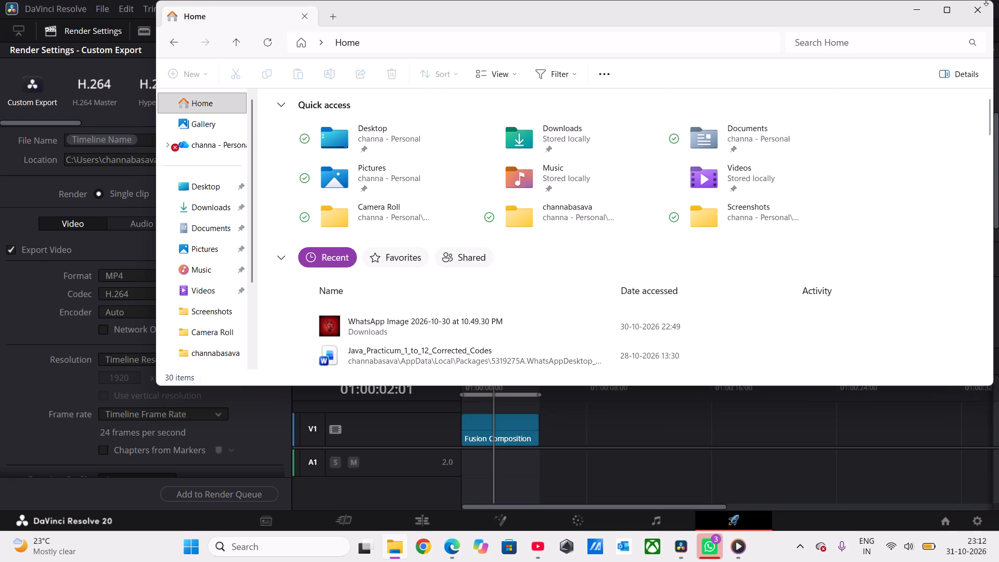
pyautogui.click(920, 6)
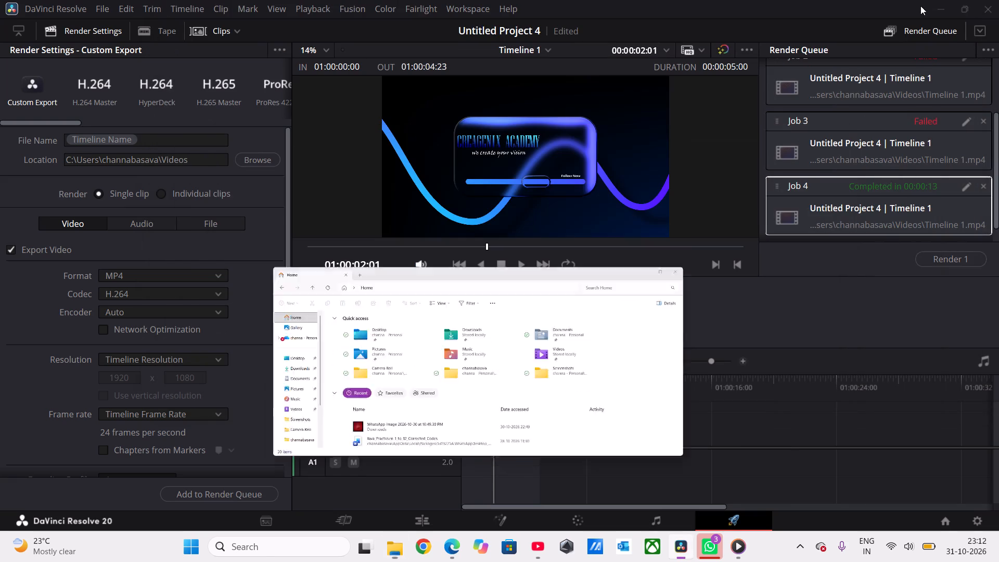
# Open the file location of Job 4's rendered Timeline 1 video from the render queue.
pyautogui.click(907, 192)
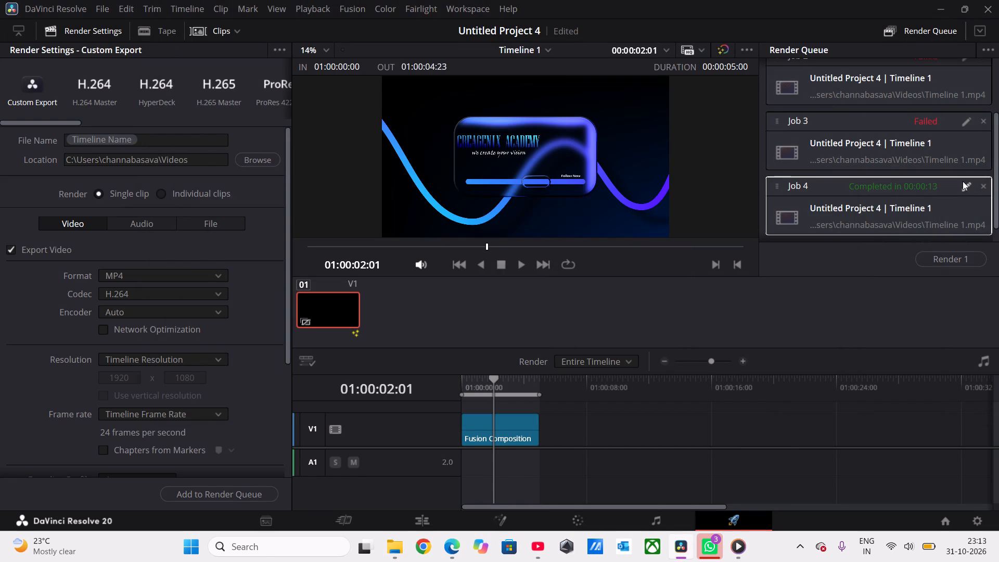
pyautogui.click(963, 181)
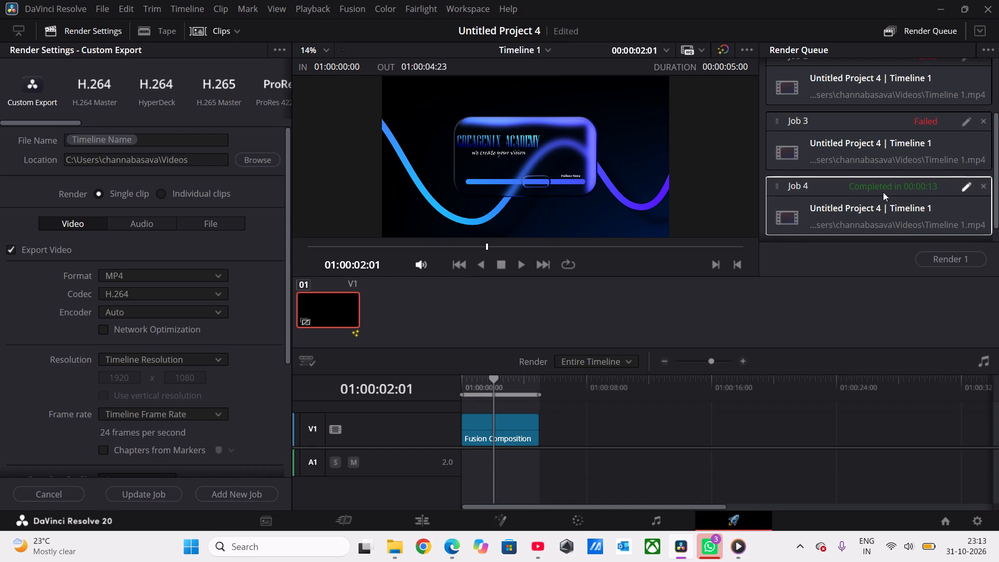
pyautogui.click(777, 185)
pyautogui.moveTo(936, 216); pyautogui.dragTo(843, 253)
pyautogui.moveTo(843, 253); pyautogui.dragTo(814, 219)
pyautogui.rightClick(814, 219)
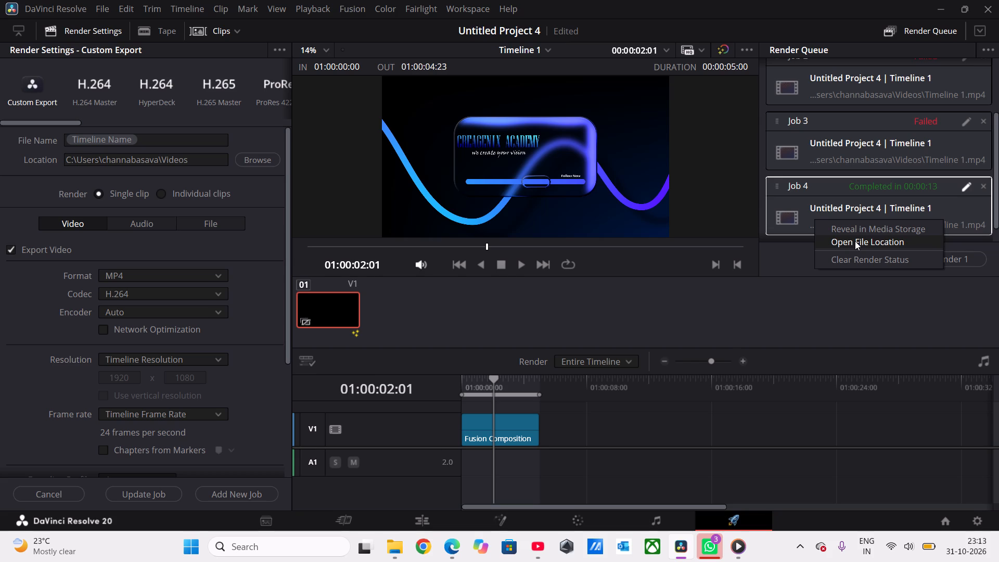
pyautogui.click(855, 241)
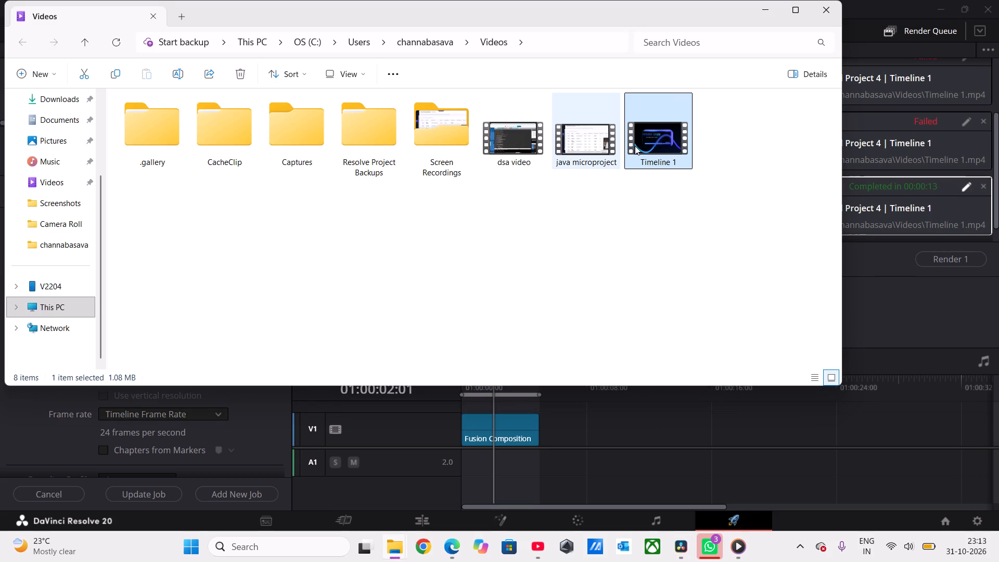
# Open the Timeline 1 video in Media Player, try to play it, and close the player and the Videos folder.
pyautogui.click(638, 144)
pyautogui.doubleClick(638, 144)
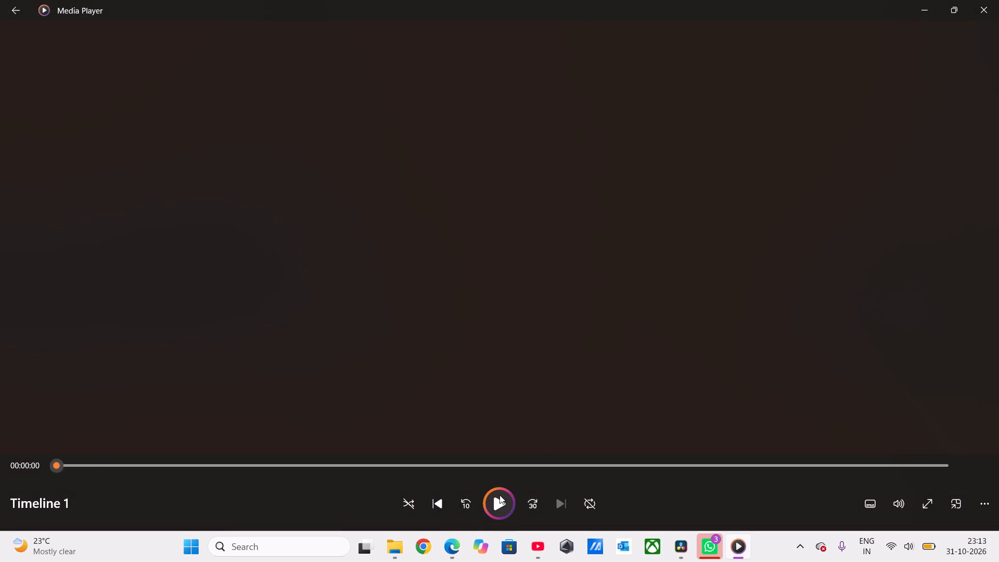
pyautogui.click(491, 498)
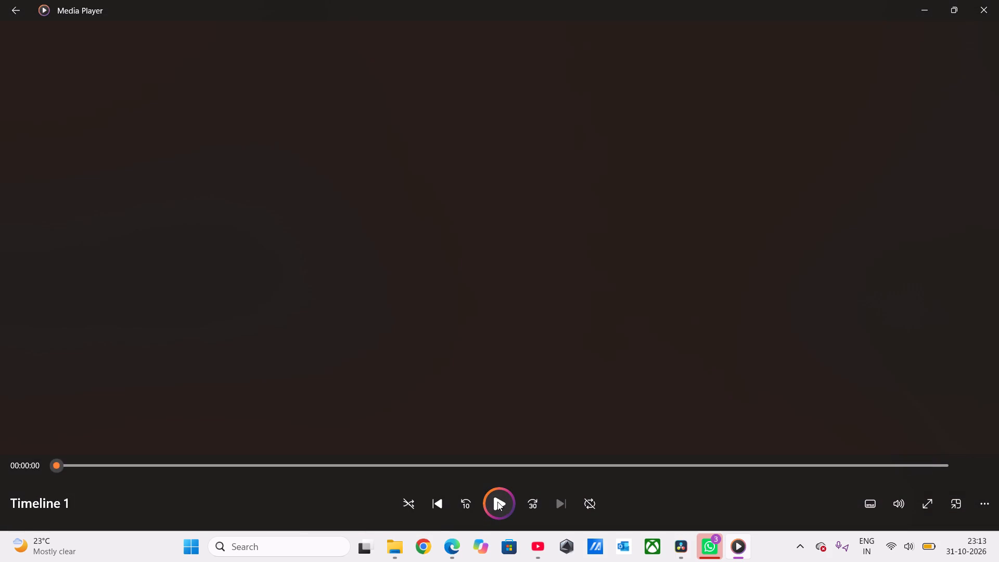
pyautogui.click(497, 502)
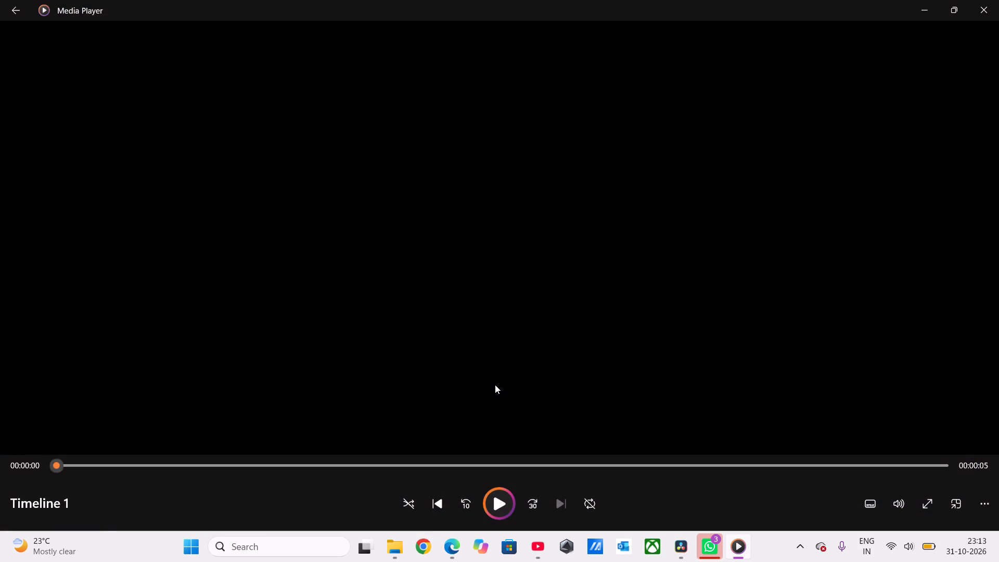
pyautogui.click(991, 7)
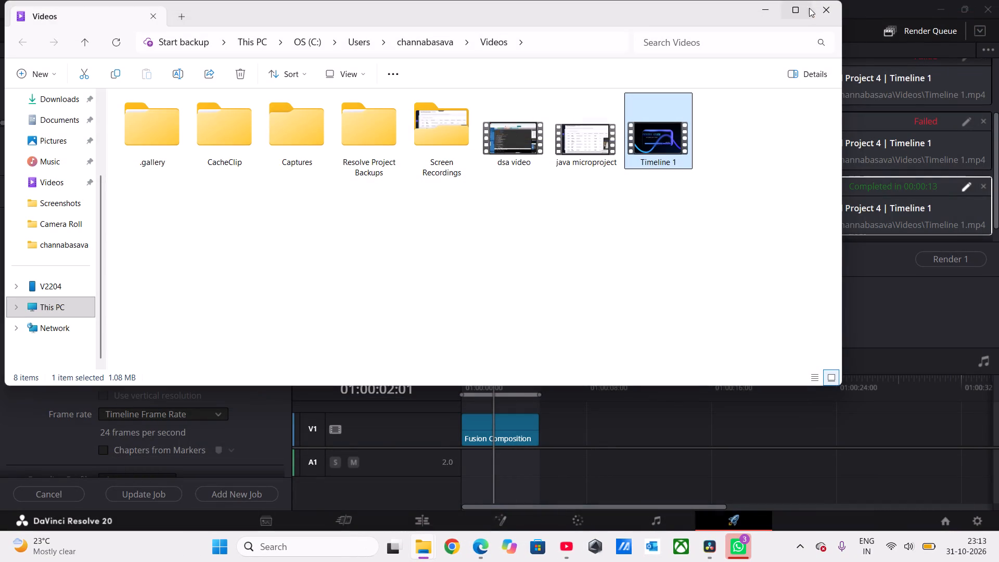
pyautogui.click(826, 5)
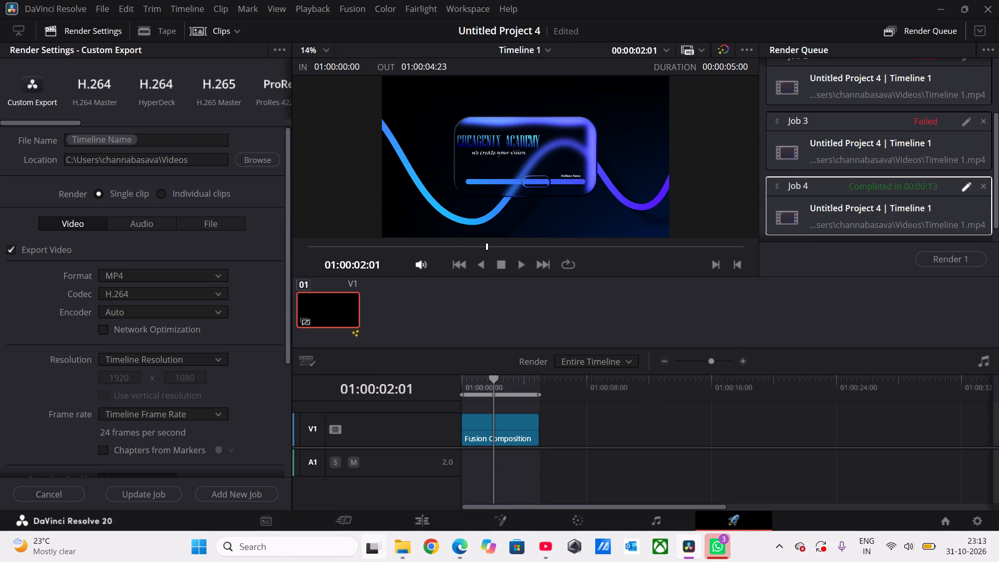
# Launch the app with the black icon beside WhatsApp in the Other category of installed apps.
pyautogui.click(202, 553)
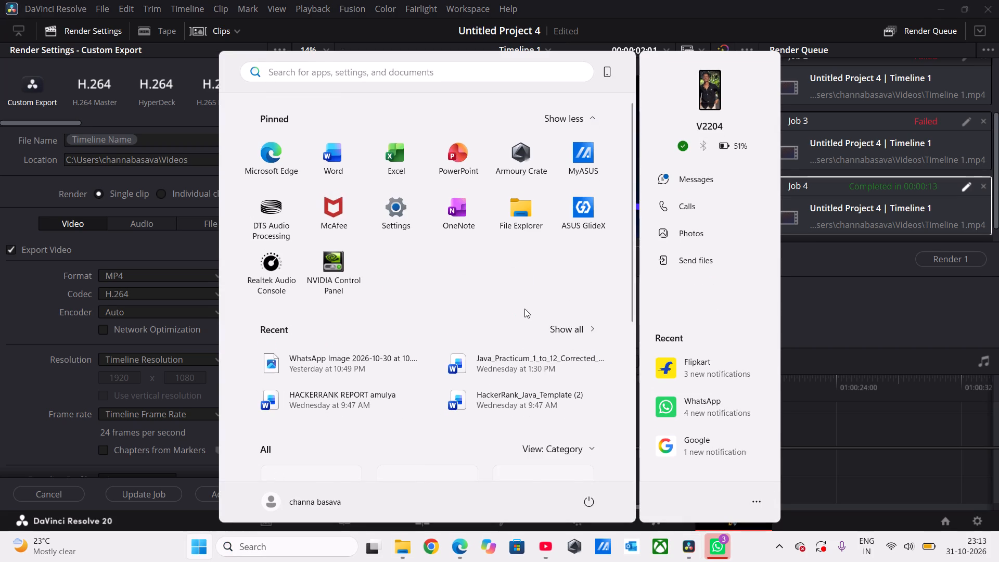
pyautogui.scroll(-4, 524, 309)
pyautogui.doubleClick(446, 229)
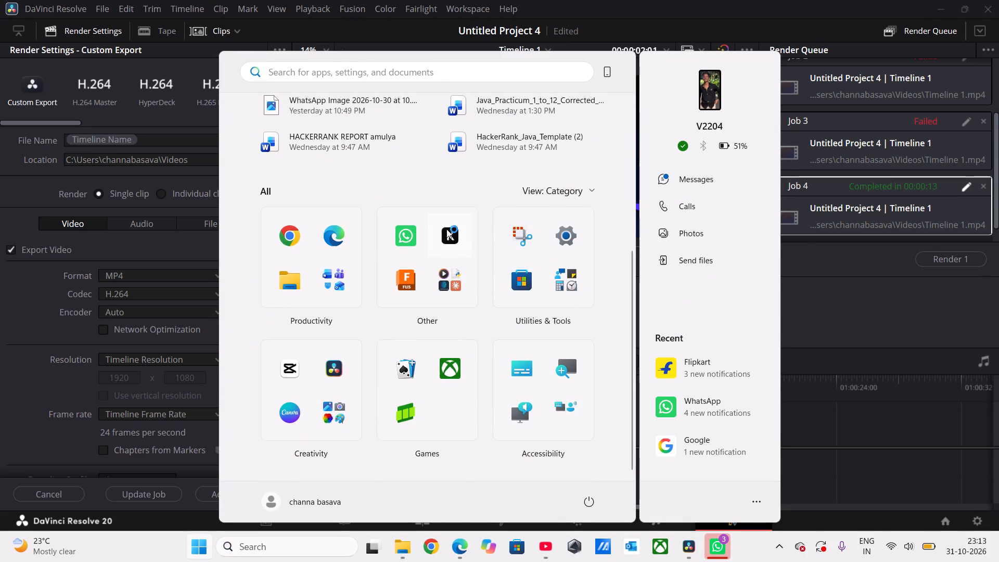
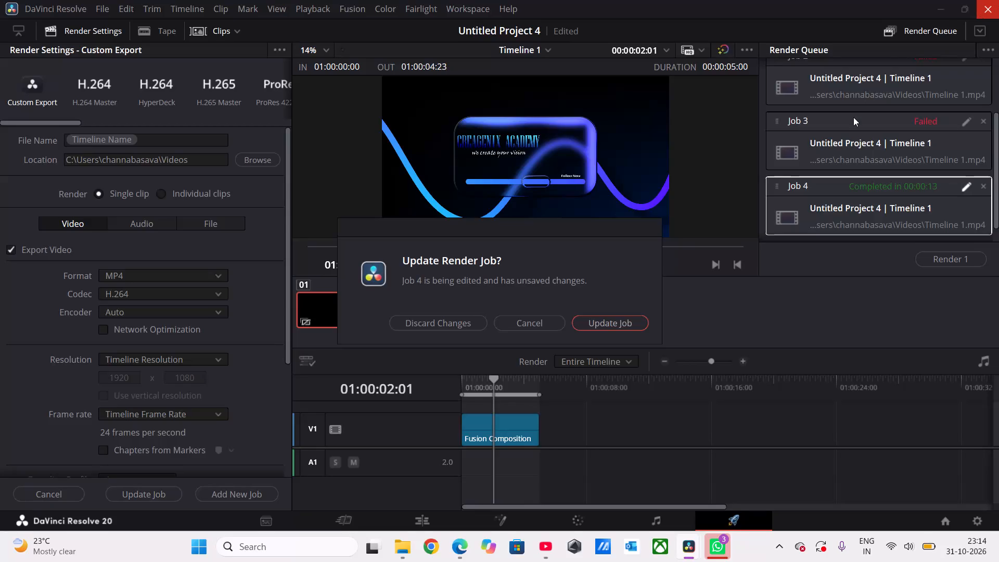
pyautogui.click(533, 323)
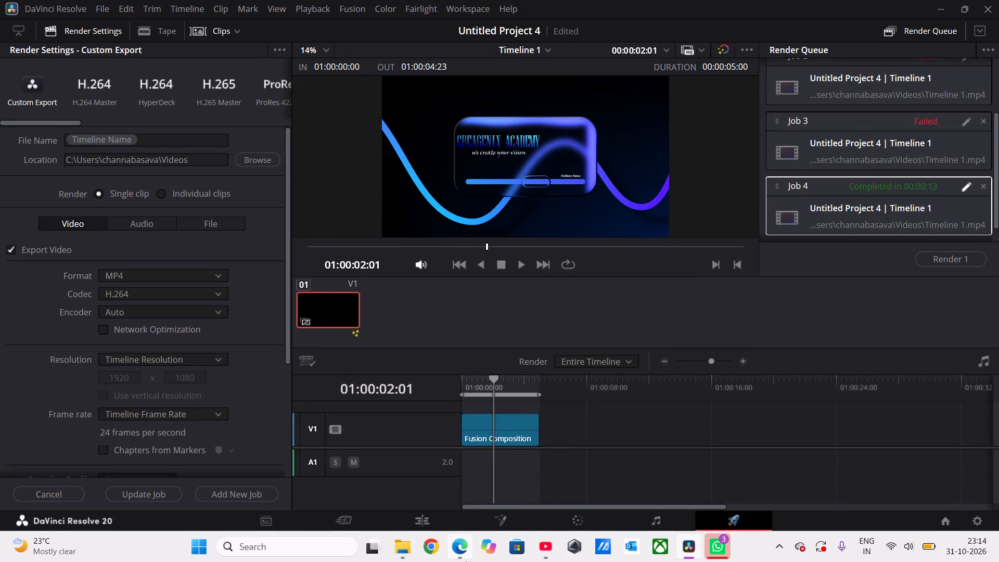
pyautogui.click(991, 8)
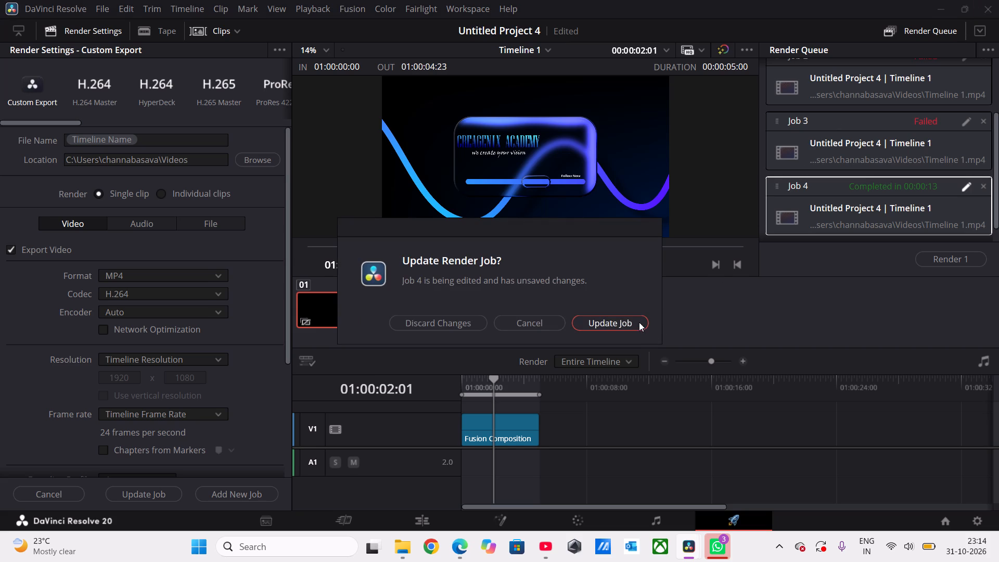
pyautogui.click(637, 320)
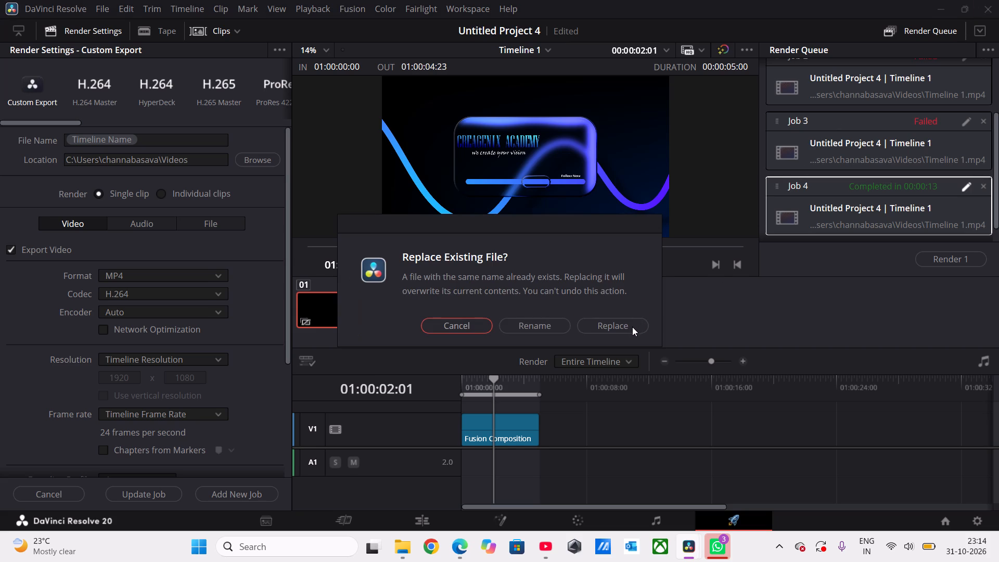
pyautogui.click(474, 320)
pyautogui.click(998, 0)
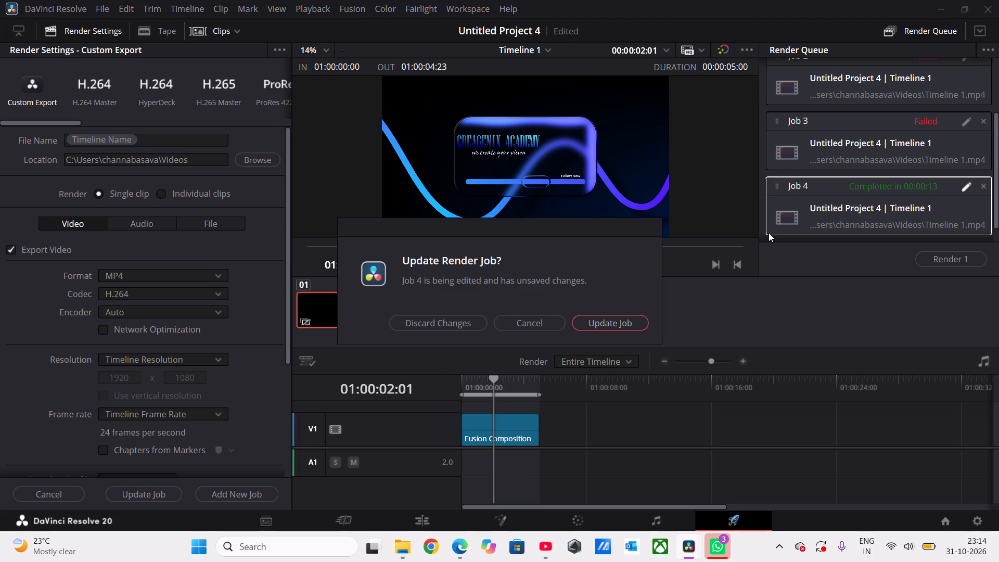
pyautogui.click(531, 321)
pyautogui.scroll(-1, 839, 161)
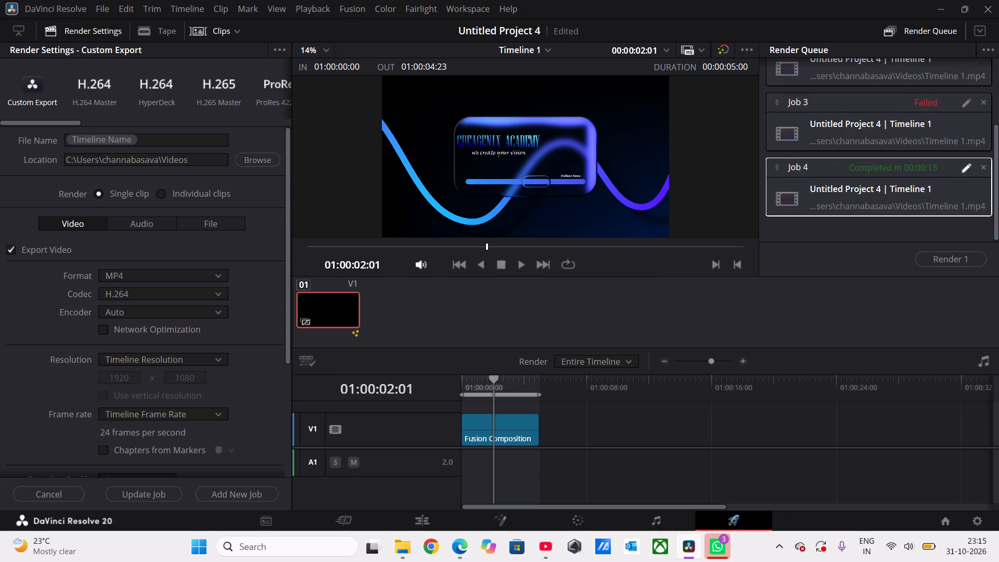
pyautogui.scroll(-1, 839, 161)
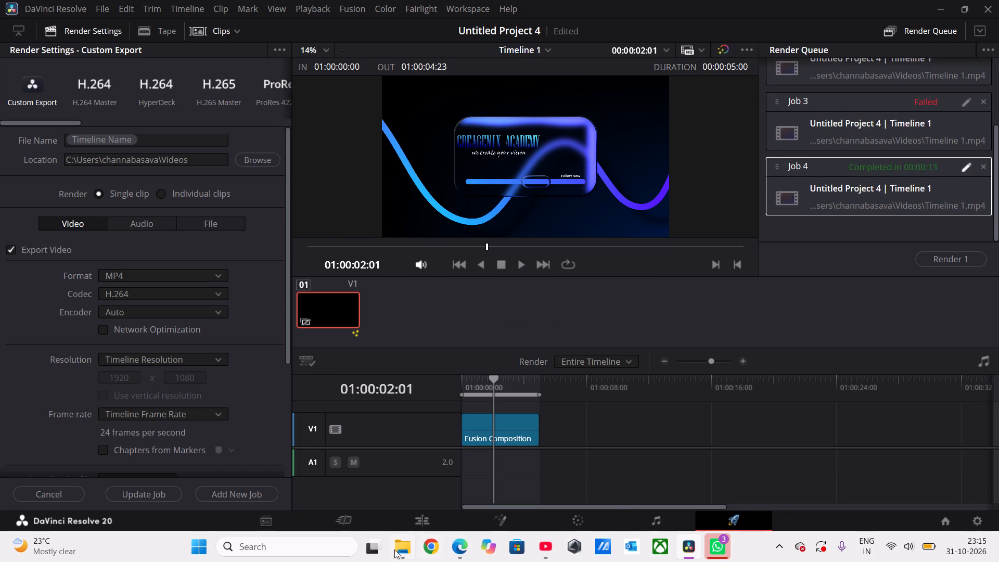
# Switch to File Explorer, open the recent Timeline 1 video in Media Player, and play it to check the animation.
pyautogui.click(395, 545)
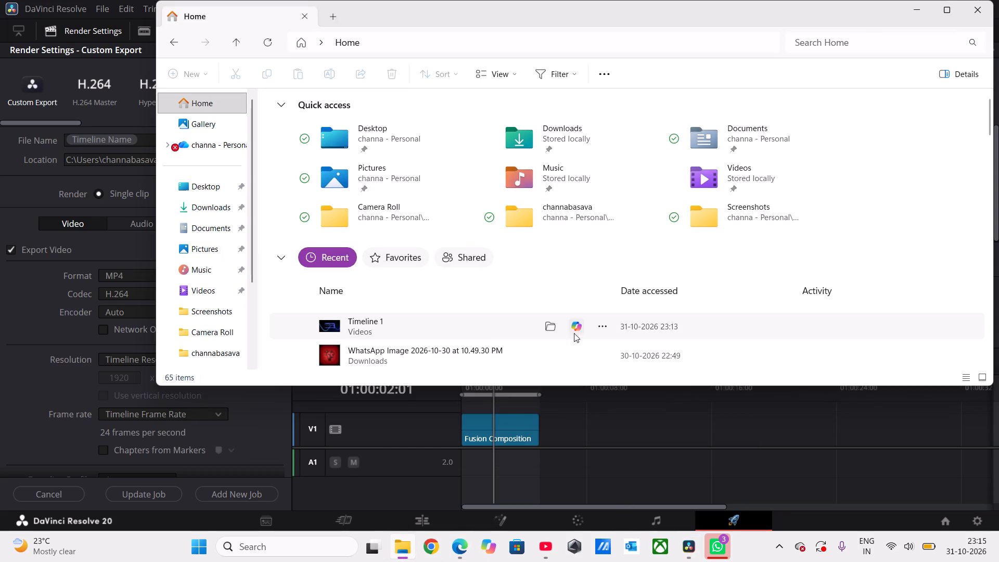
pyautogui.doubleClick(496, 325)
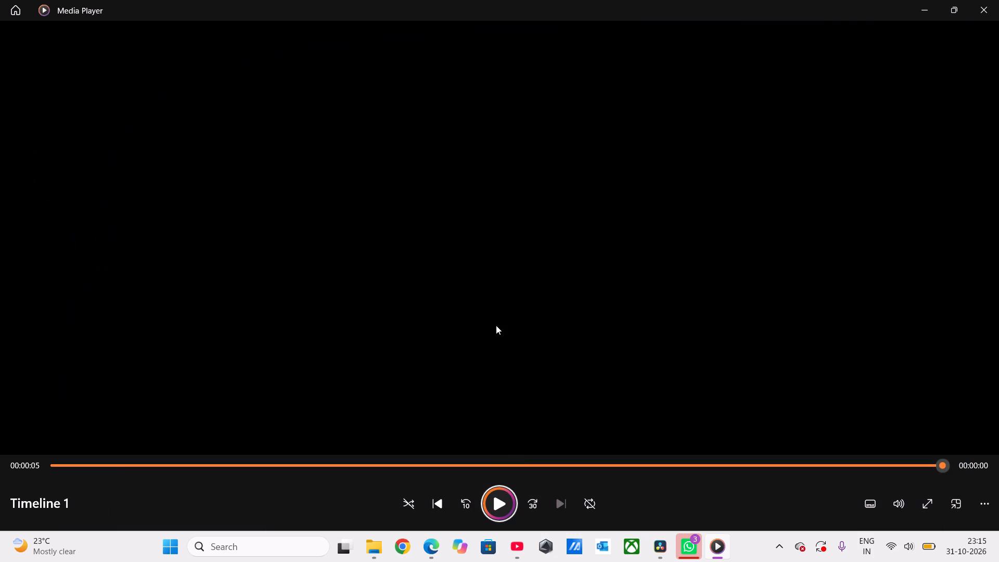
pyautogui.click(499, 272)
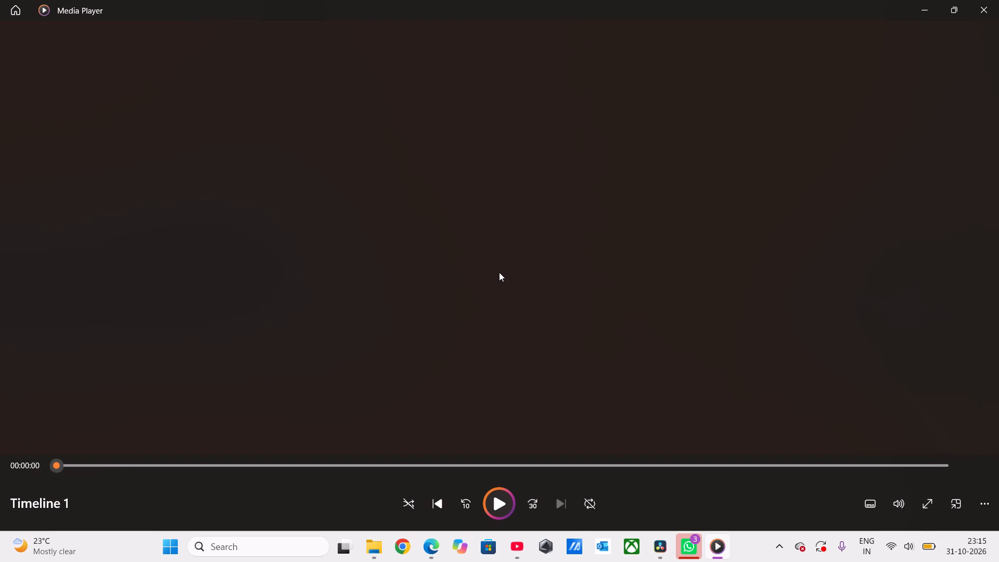
pyautogui.click(499, 272)
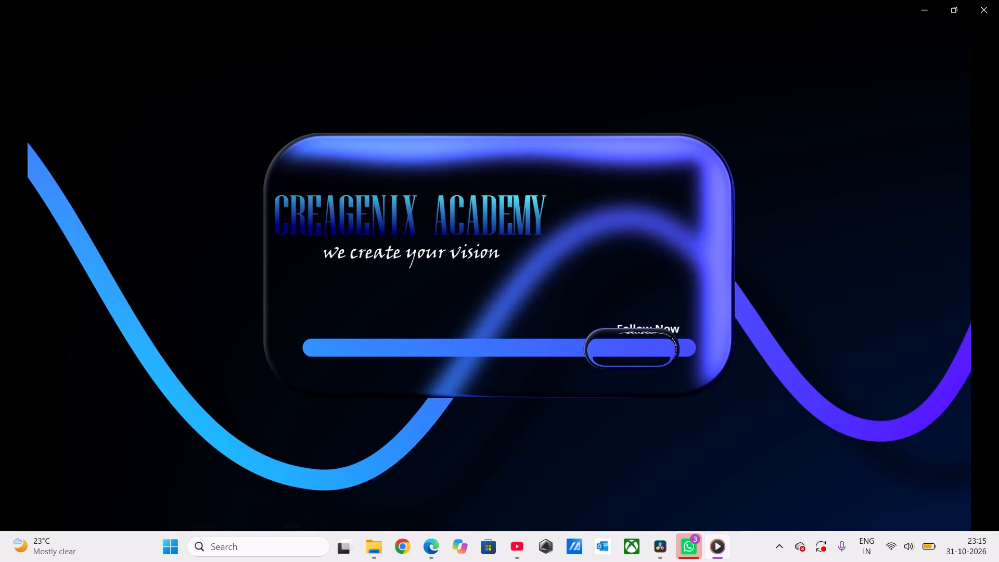
pyautogui.click(469, 279)
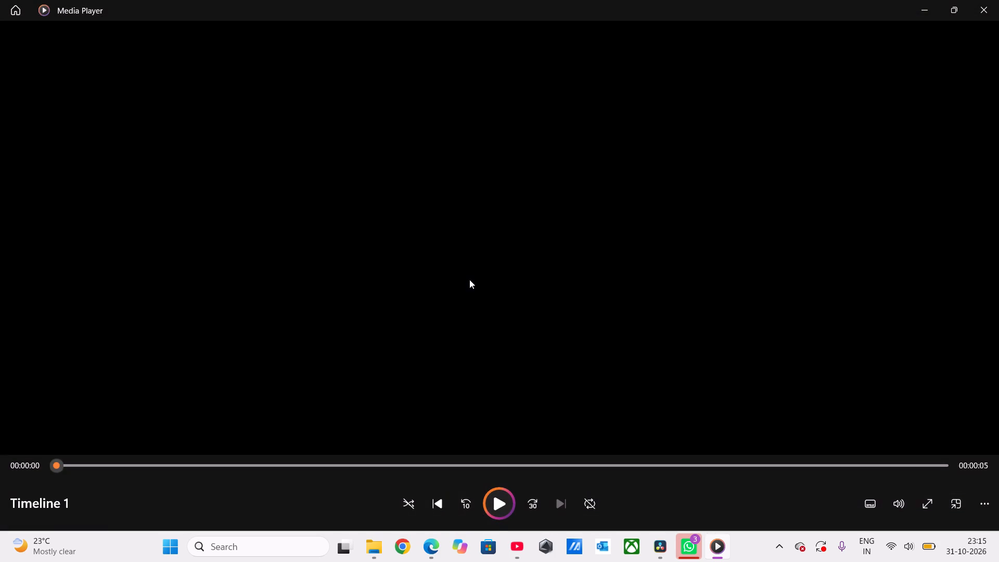
pyautogui.click(469, 279)
pyautogui.click(469, 279)
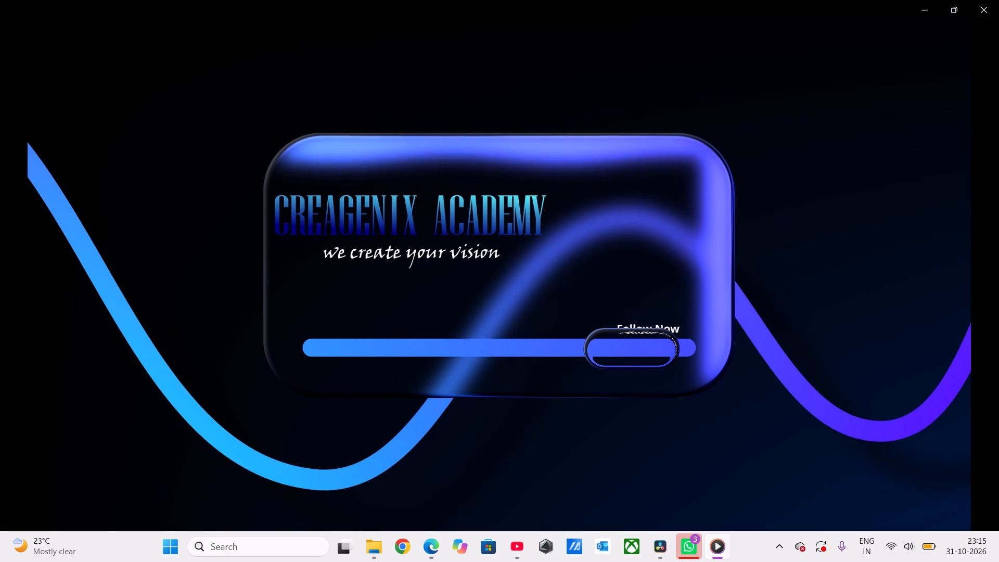
pyautogui.click(445, 273)
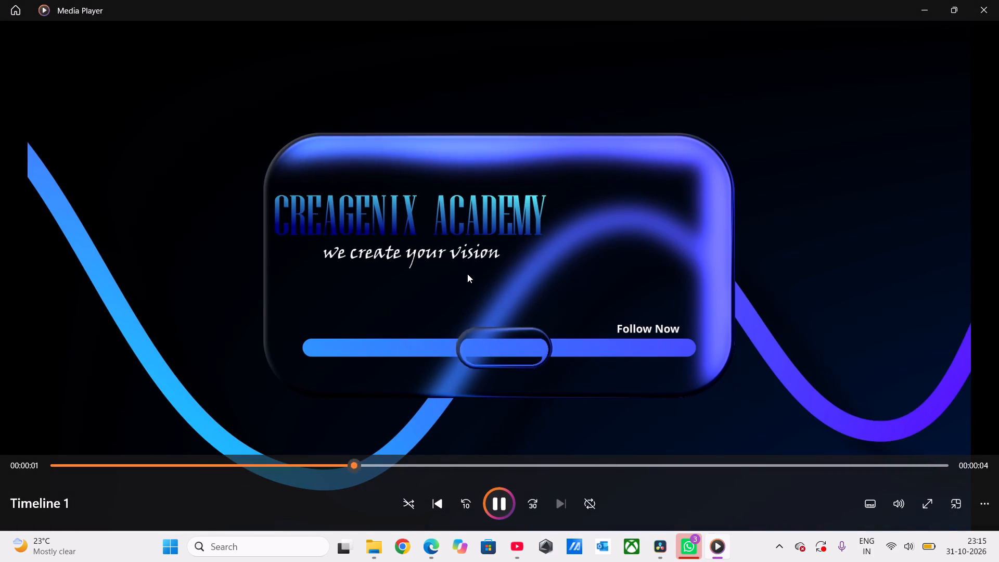
pyautogui.click(467, 274)
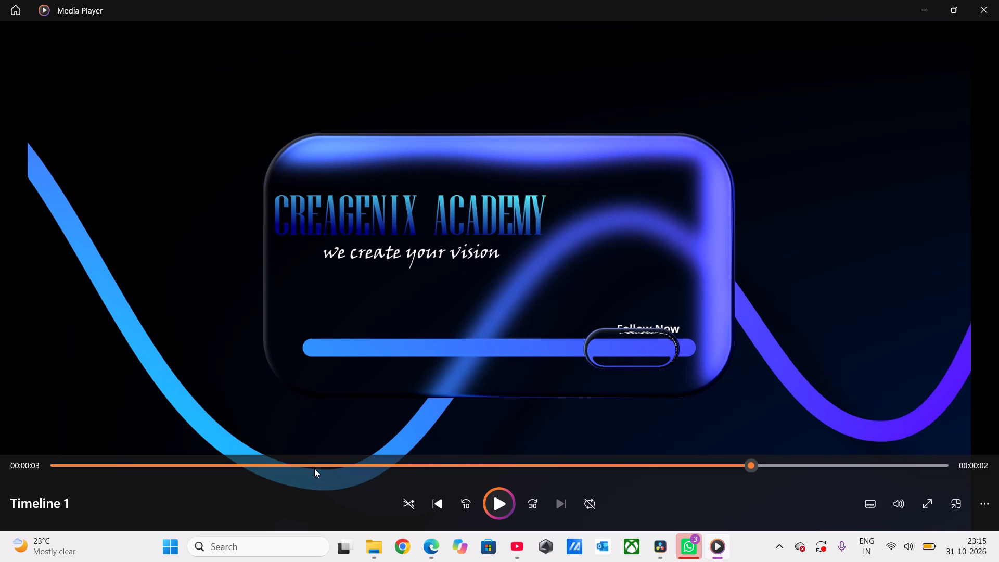
# Rewind the Timeline 1 video to near its start, replay it, and close Media Player and the File Explorer window.
pyautogui.moveTo(316, 463); pyautogui.dragTo(53, 426)
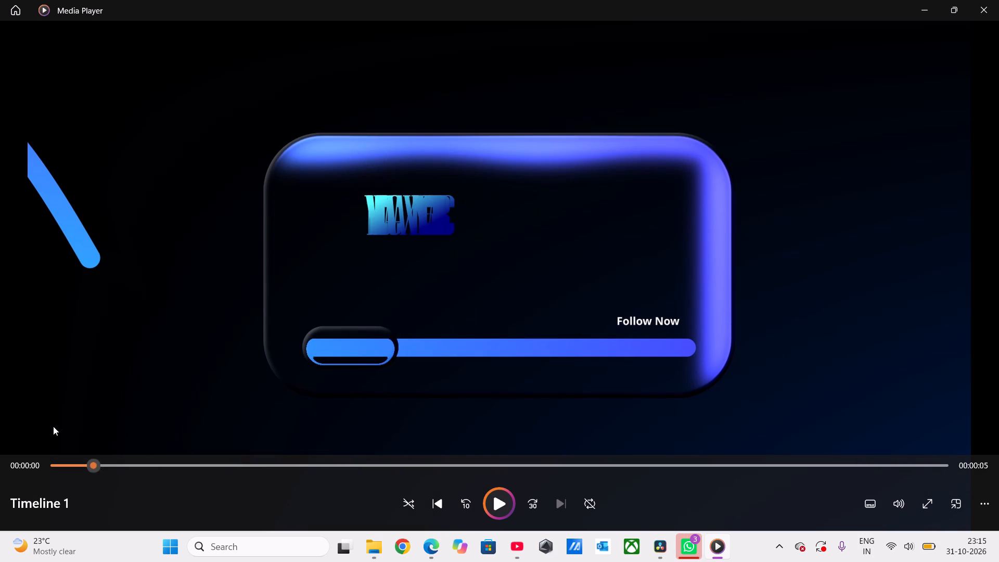
pyautogui.click(501, 496)
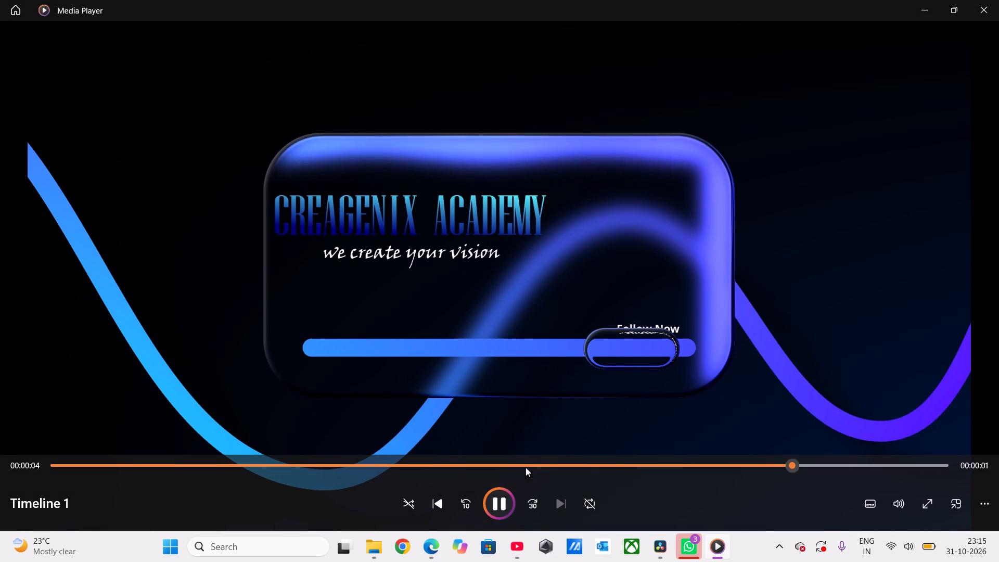
pyautogui.click(540, 307)
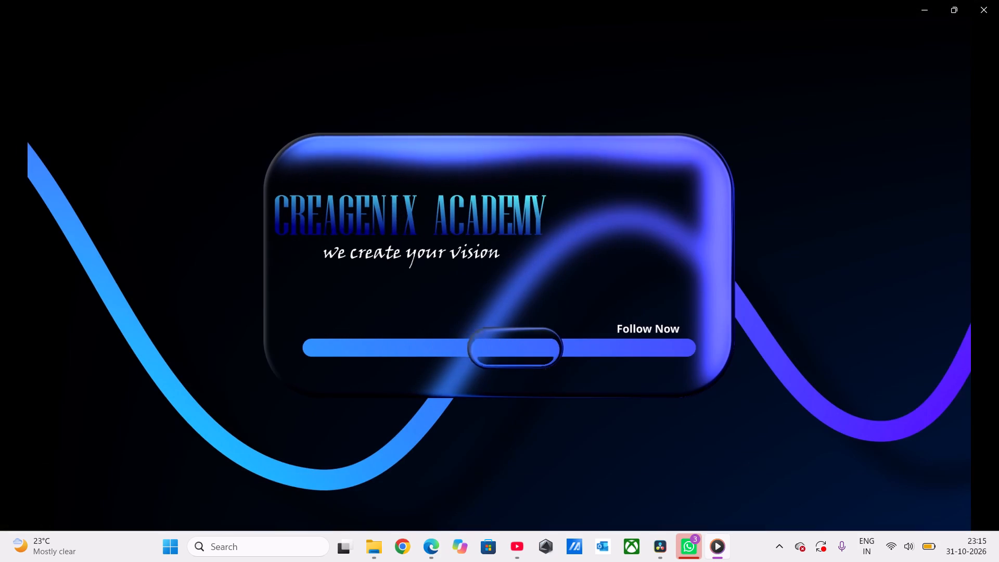
pyautogui.click(540, 307)
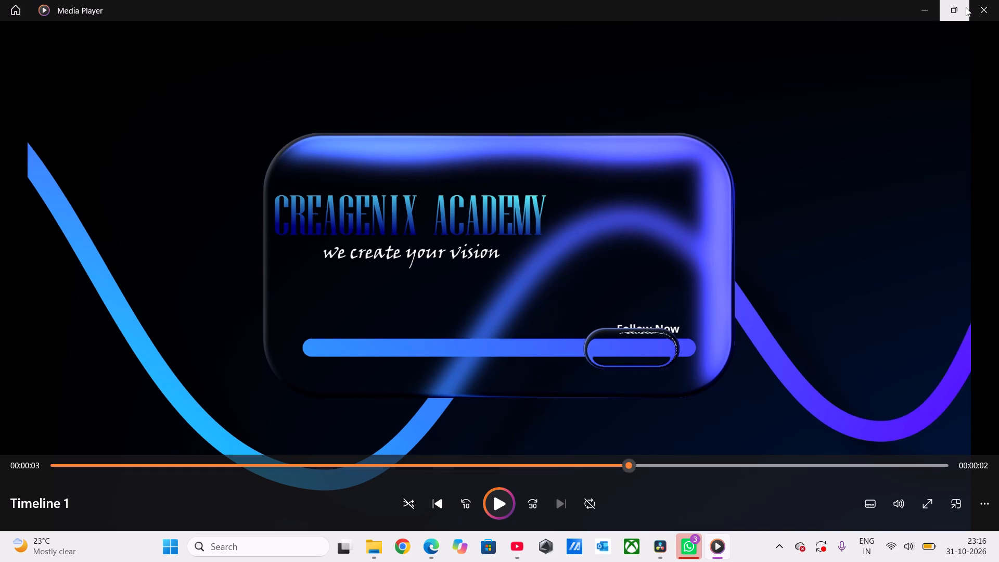
pyautogui.click(991, 6)
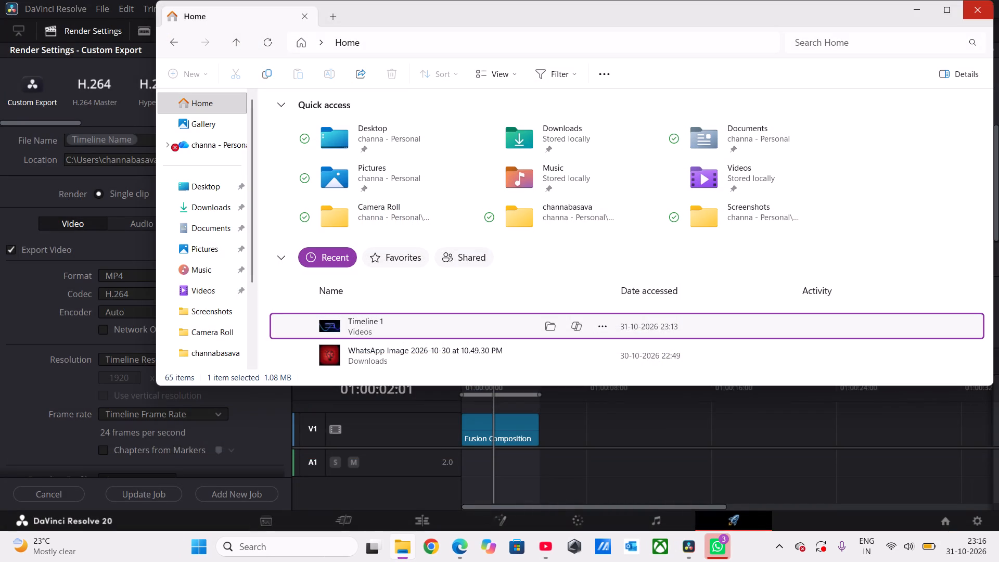
pyautogui.click(979, 17)
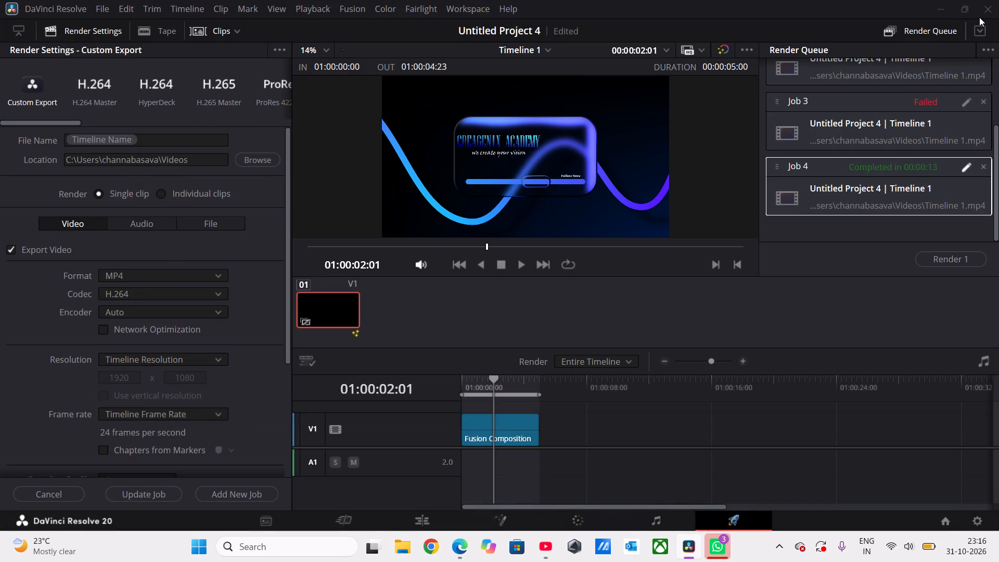
# Quit DaVinci Resolve, discarding the unsaved changes to render Job 4.
pyautogui.click(980, 13)
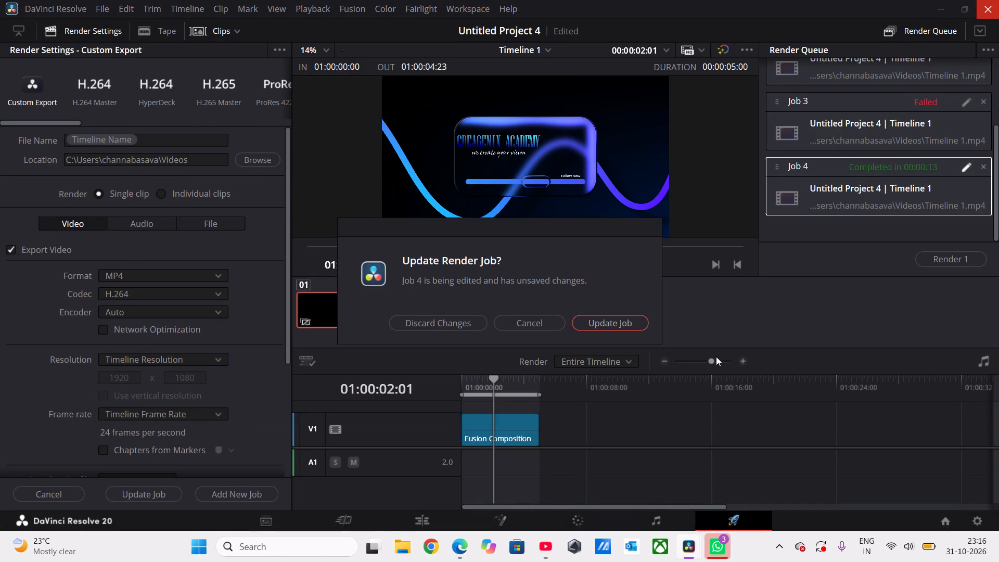
pyautogui.click(473, 324)
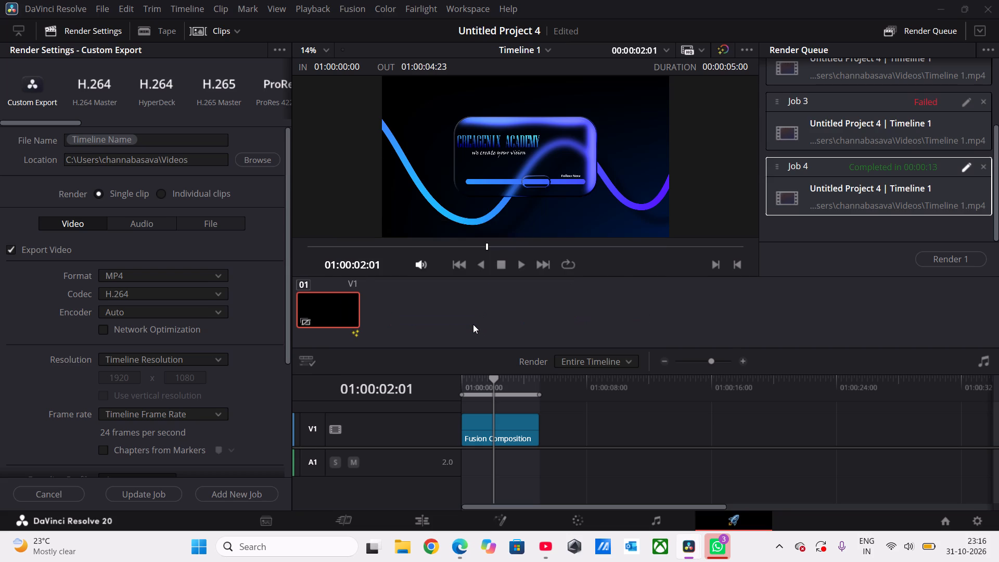
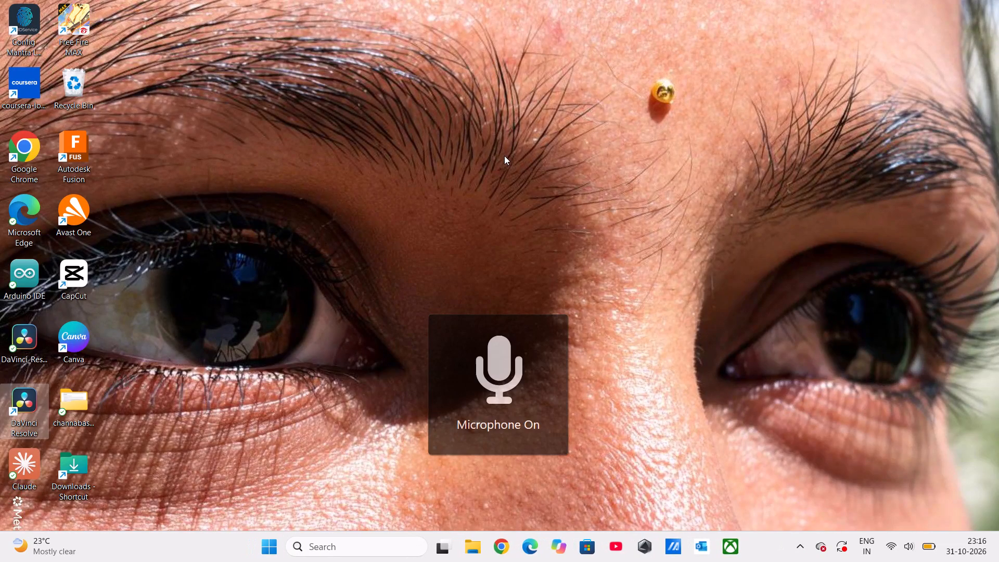
# Bring up the Shut Down Windows dialog from the desktop.
pyautogui.hotkey('alt', 'F4')
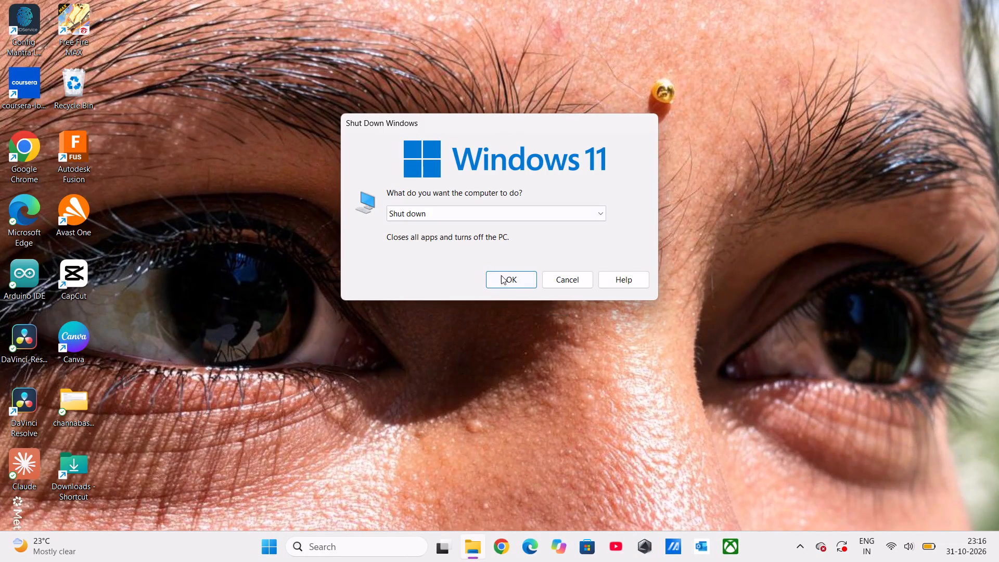